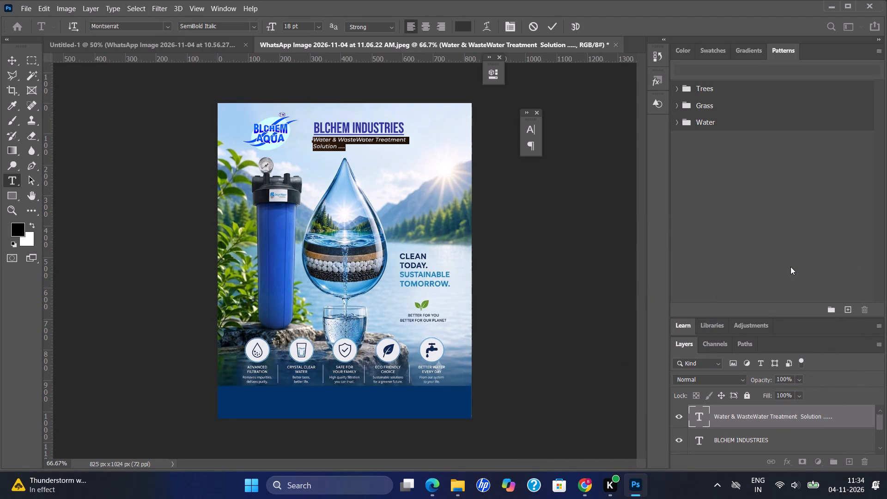
View the "filter tank" poster image from the "graphic design for brochure" folder in File Explorer as a reference, and close it.
left_click(458, 491)
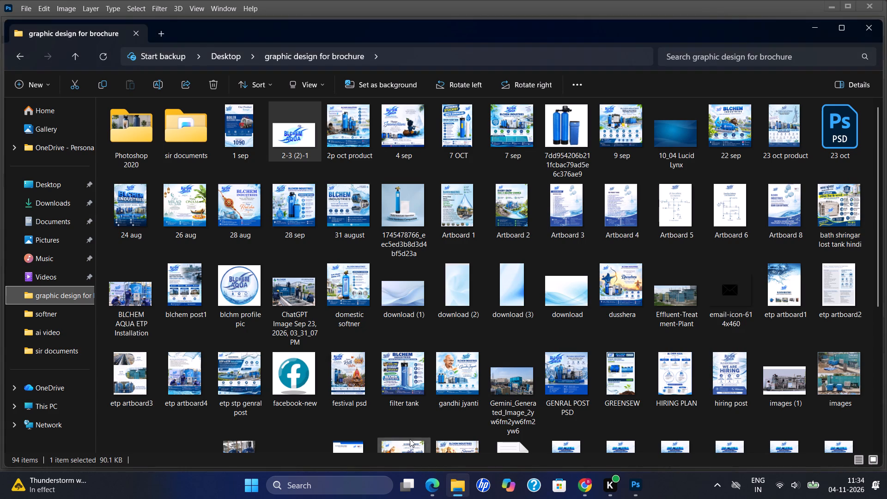
double_click(395, 389)
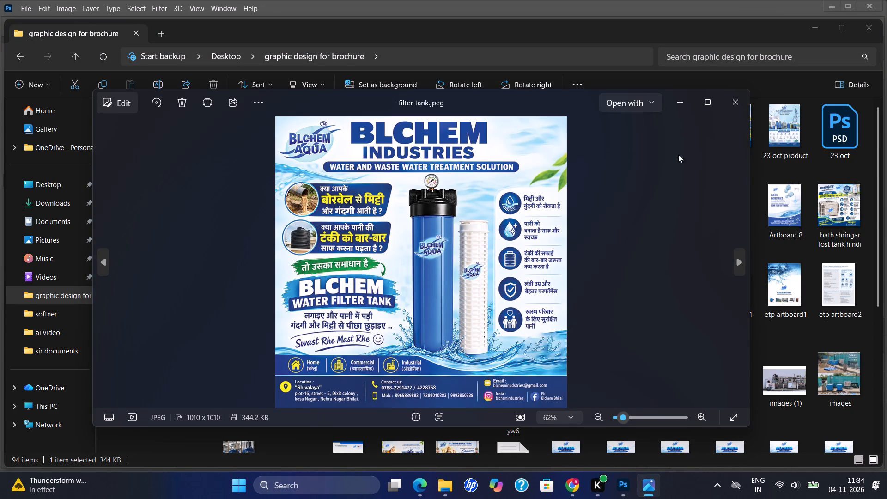
left_click(735, 105)
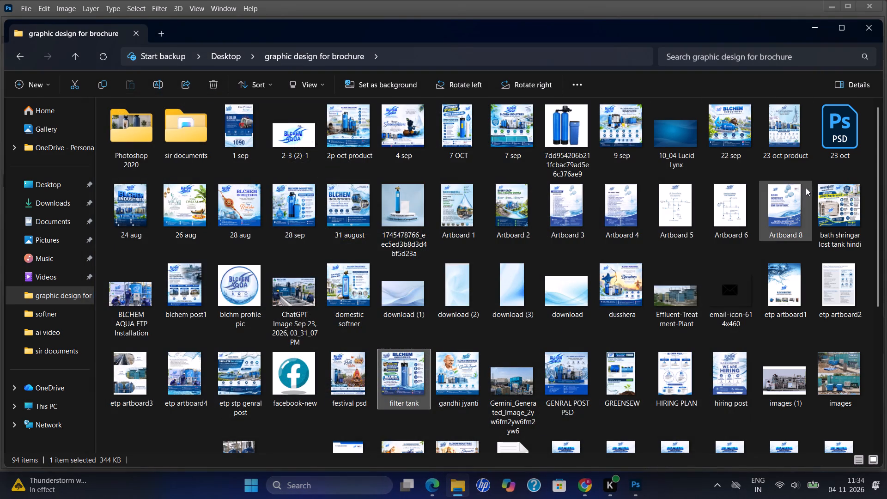
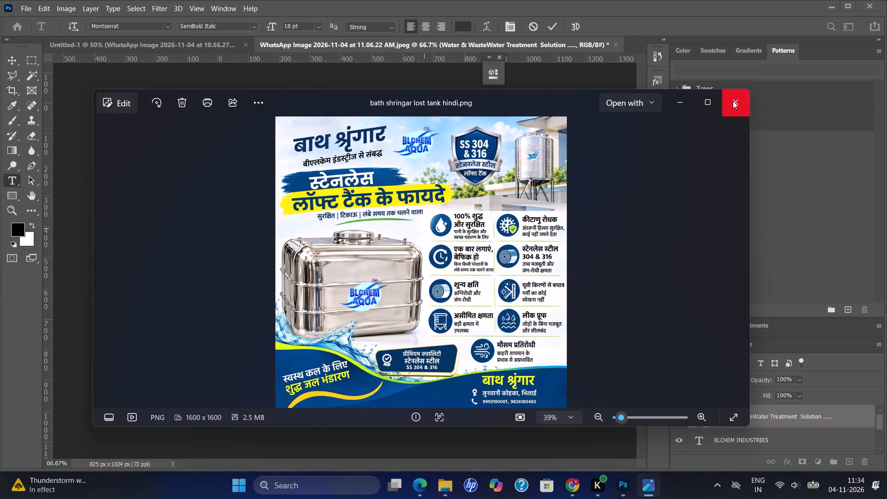
Close the "bath shringar lost tank hindi" image preview and commit the text edit of the tagline under BLCHEM INDUSTRIES.
left_click(733, 101)
left_click(559, 24)
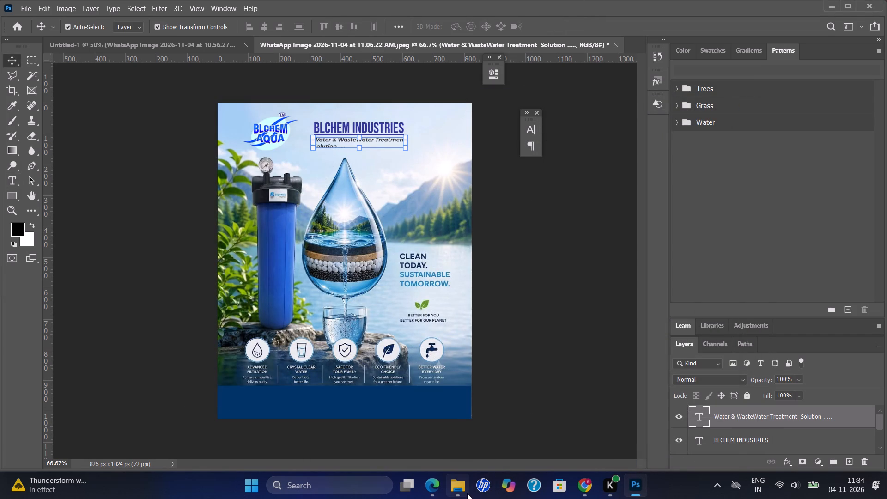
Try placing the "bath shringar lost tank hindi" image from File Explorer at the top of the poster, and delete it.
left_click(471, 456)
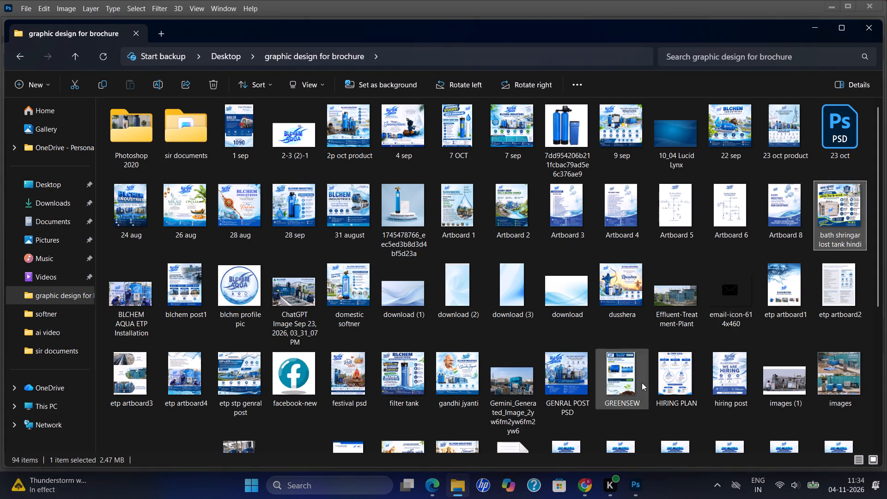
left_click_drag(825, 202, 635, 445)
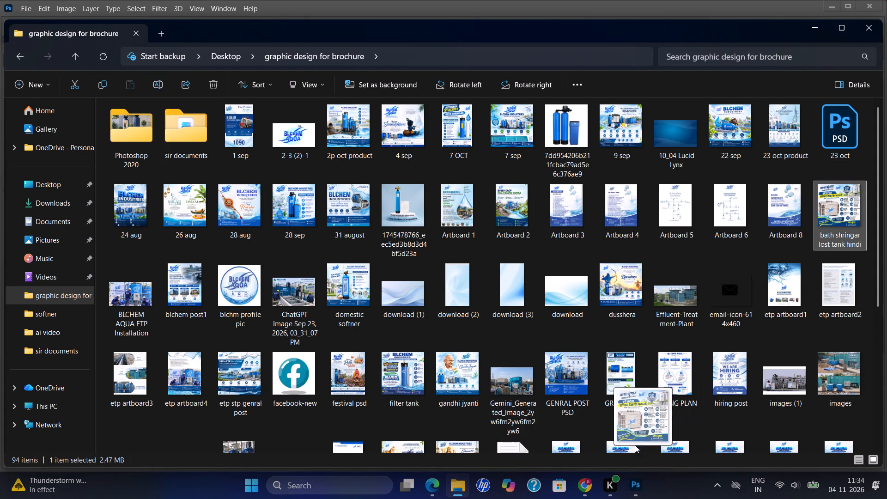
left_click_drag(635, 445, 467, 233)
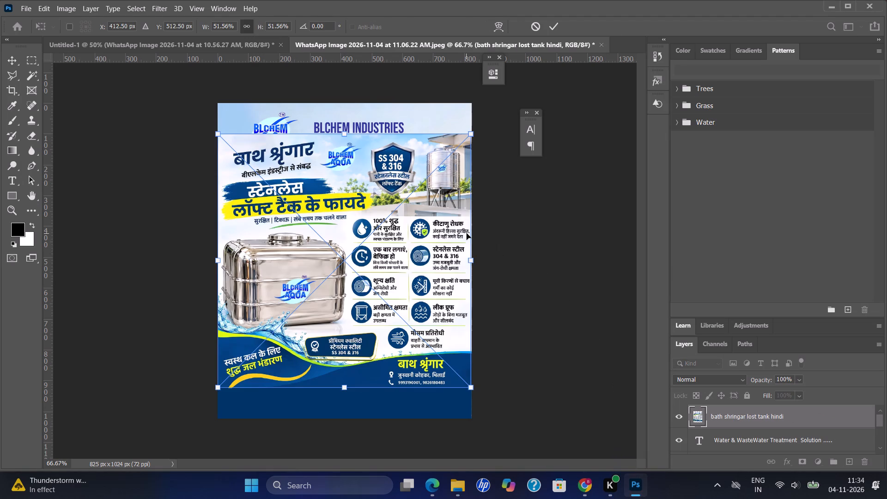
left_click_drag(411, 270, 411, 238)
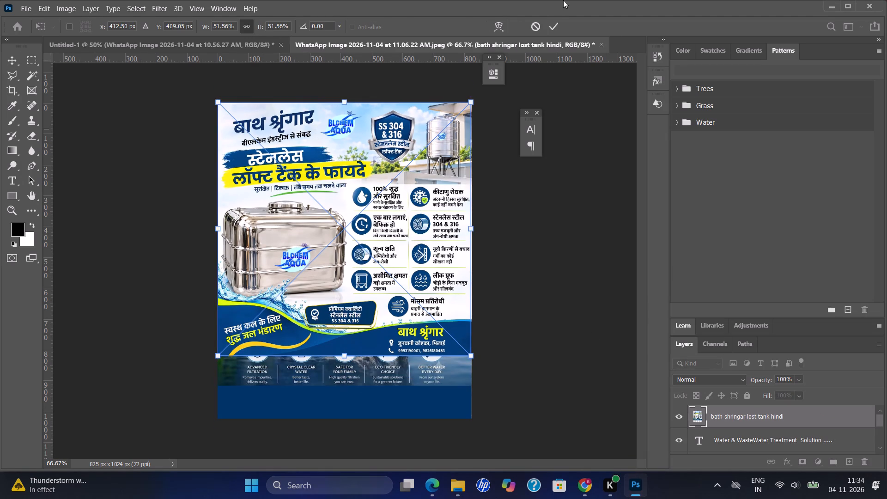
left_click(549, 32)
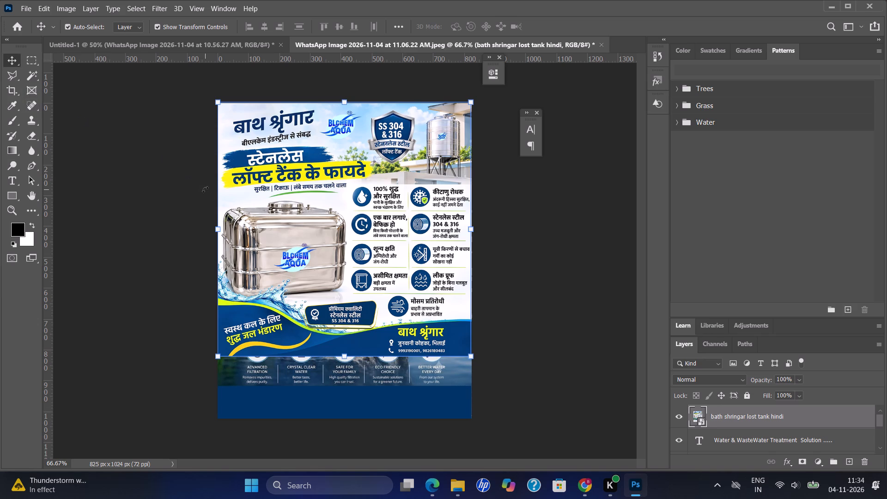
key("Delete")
Open the "7 OCT" image from the "graphic design for brochure" folder and place it on the poster, shifted upward and slightly left.
left_click(456, 481)
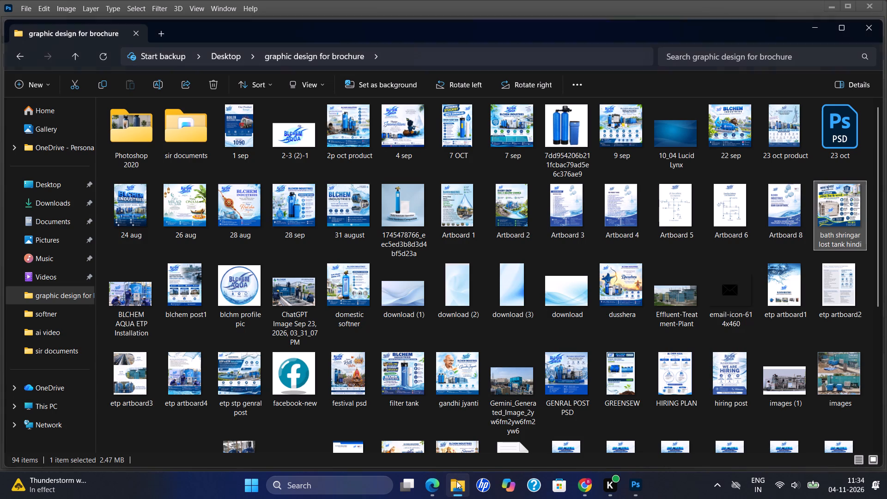
left_click(465, 142)
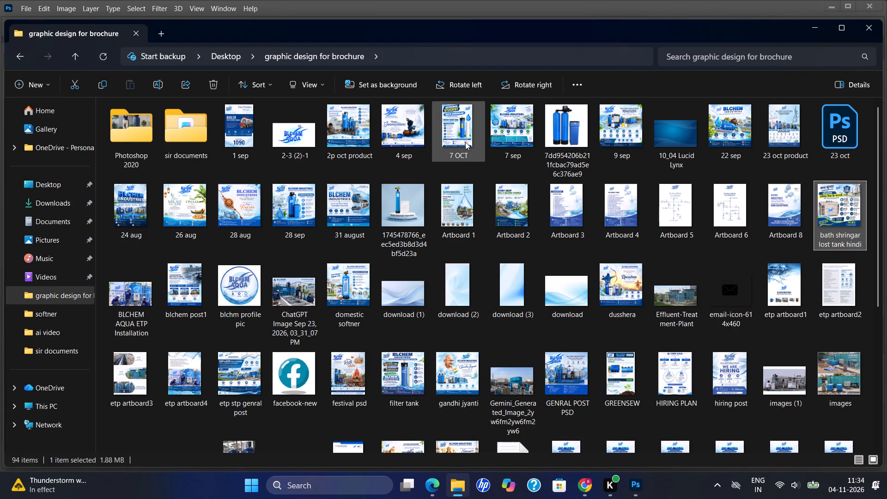
double_click(465, 142)
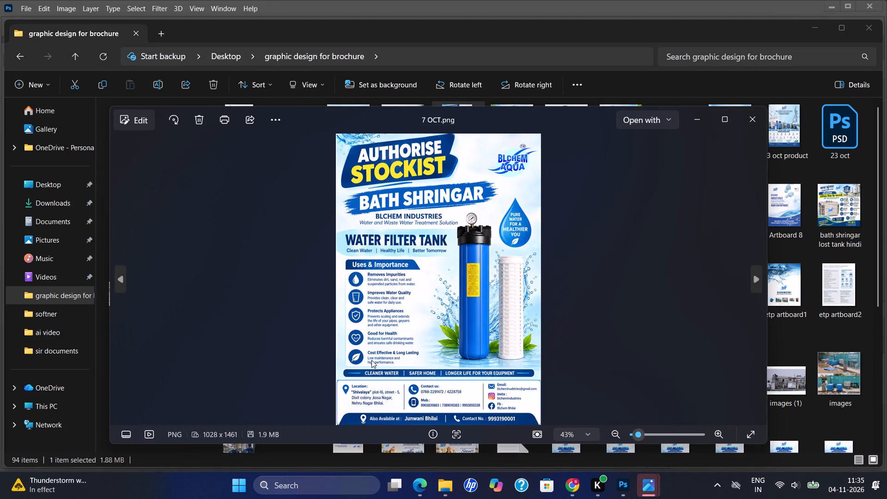
left_click_drag(373, 331, 616, 482)
scroll(522, 452, "right", 1)
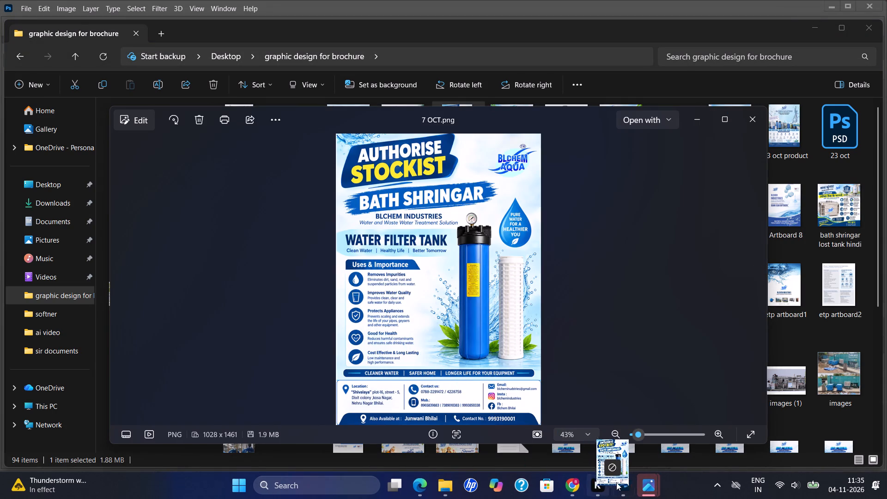
left_click_drag(616, 482, 382, 316)
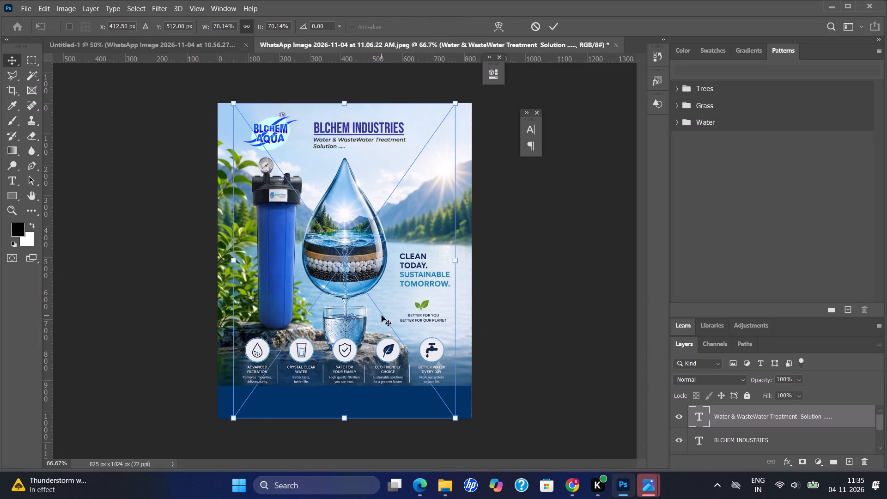
left_click_drag(325, 318, 314, 269)
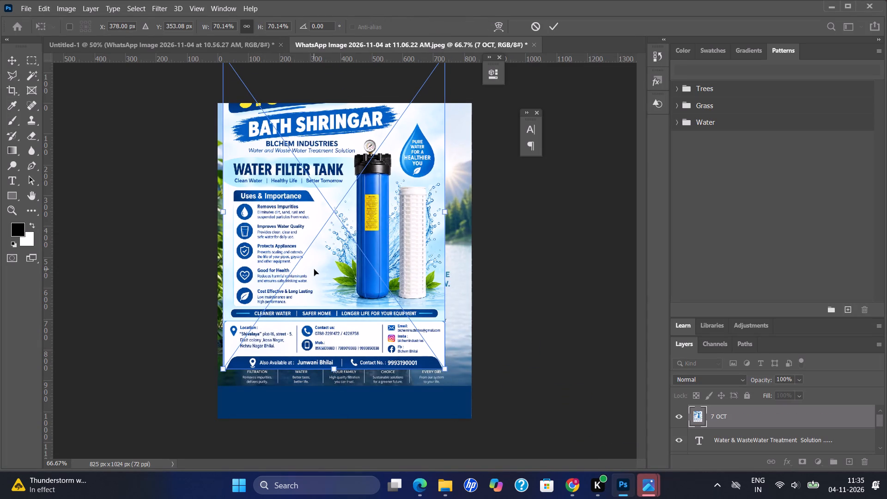
key("Return")
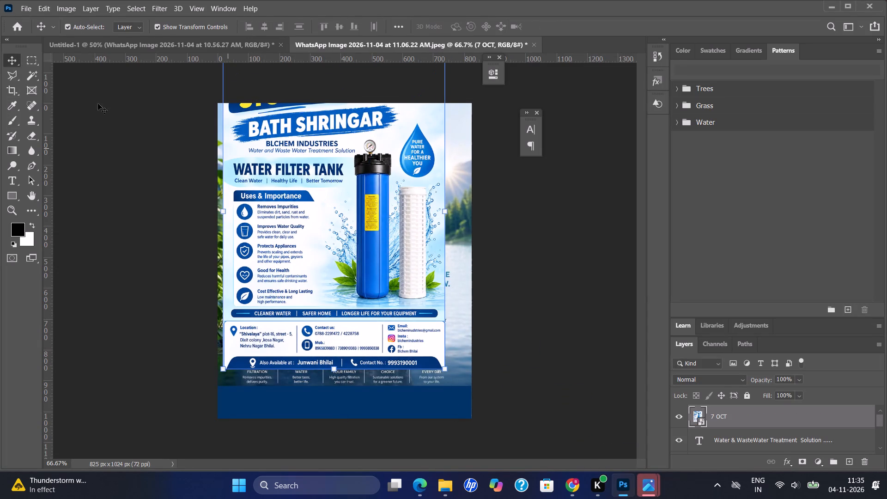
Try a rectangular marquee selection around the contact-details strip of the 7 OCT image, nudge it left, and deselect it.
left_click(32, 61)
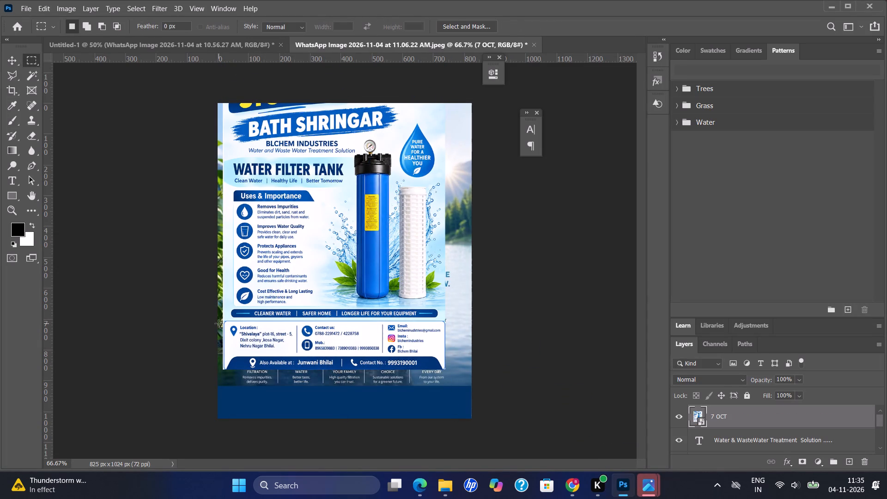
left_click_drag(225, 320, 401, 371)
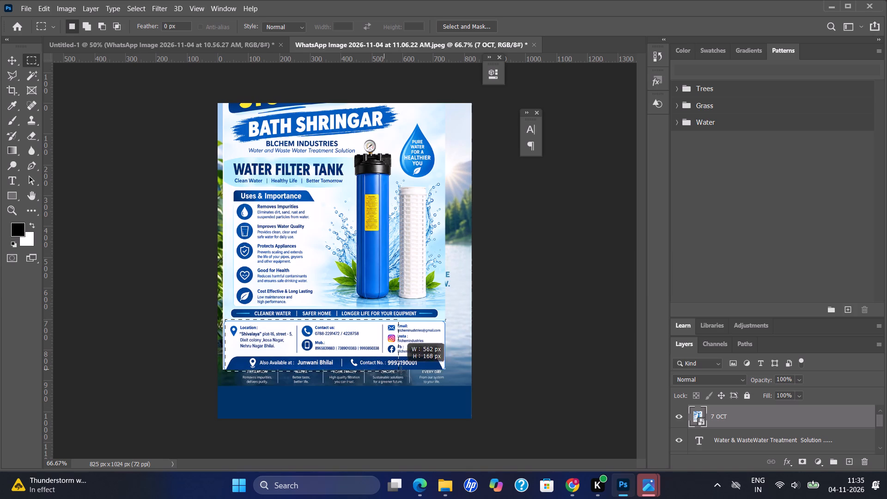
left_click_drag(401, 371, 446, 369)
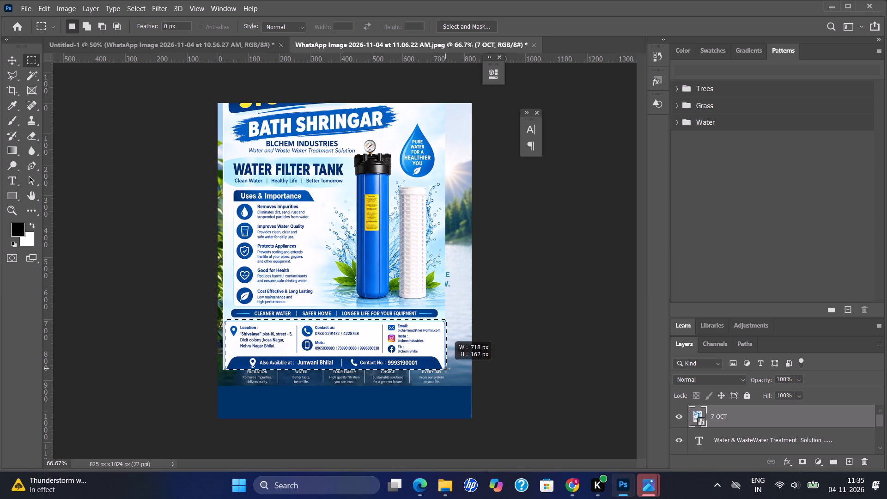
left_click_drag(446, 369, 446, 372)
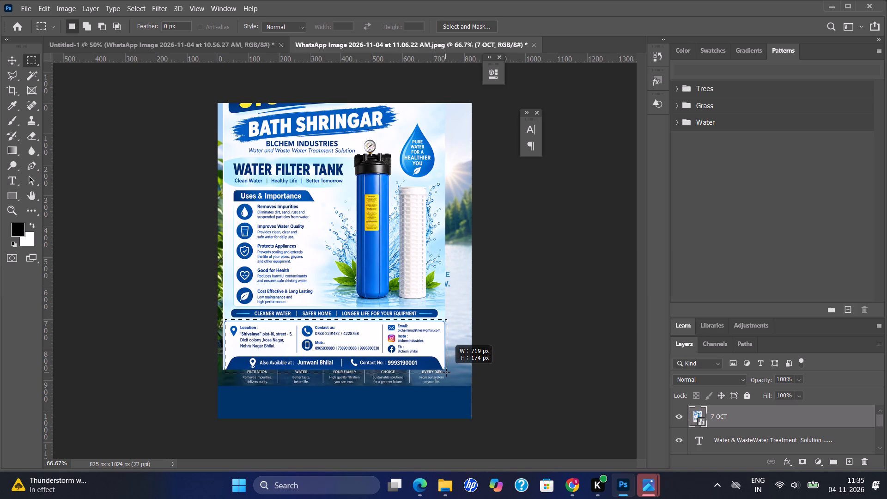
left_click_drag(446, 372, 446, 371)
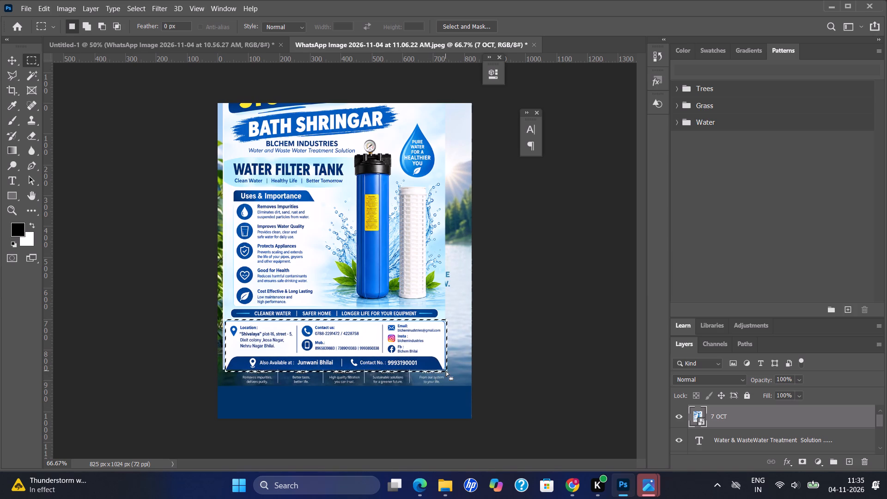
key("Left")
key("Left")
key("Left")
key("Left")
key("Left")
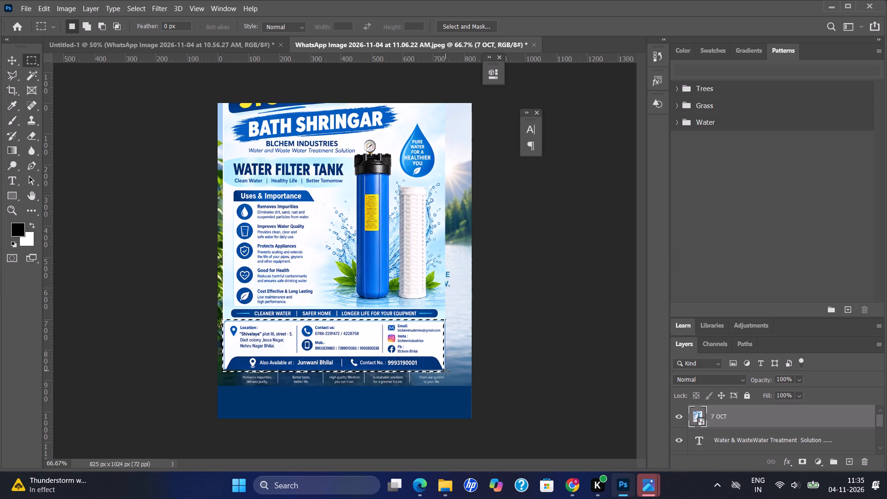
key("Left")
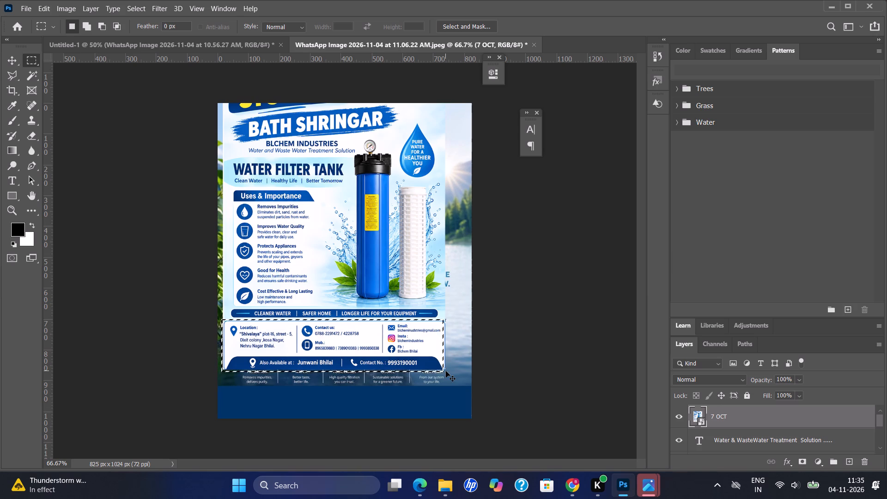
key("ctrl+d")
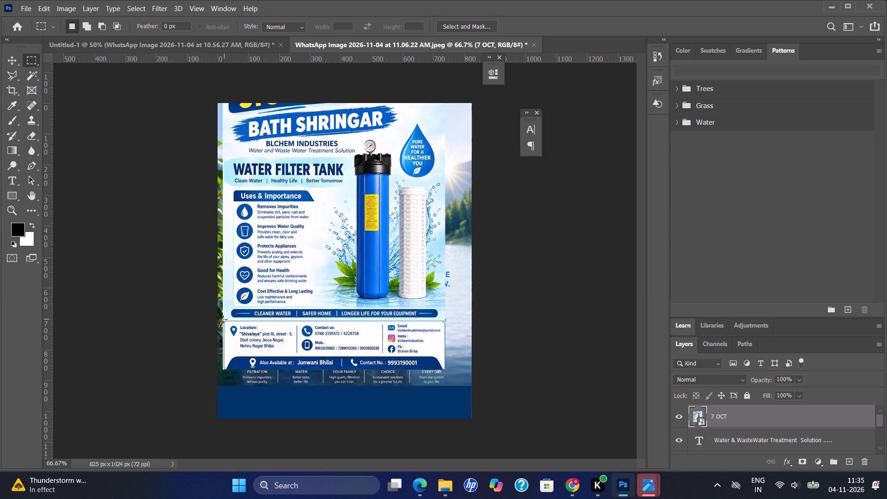
Copy just the contact-details strip of the 7 OCT image to a new layer and delete the 7 OCT layer.
left_click_drag(224, 321, 413, 367)
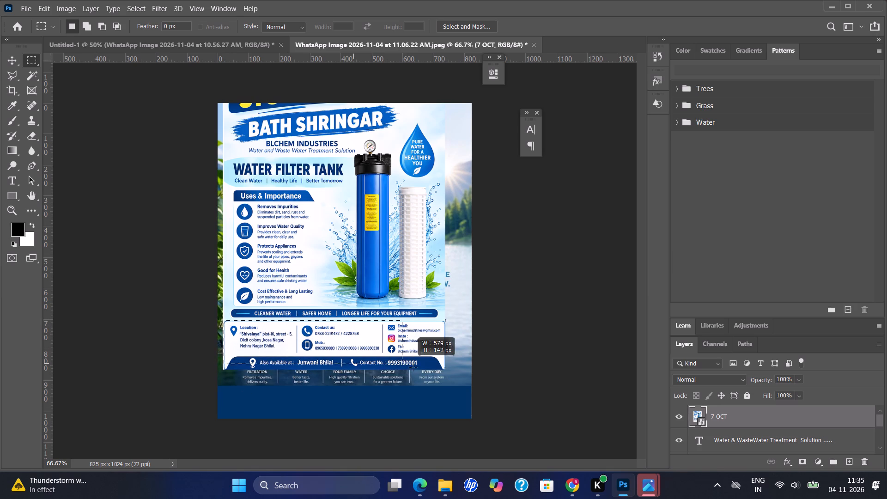
left_click_drag(413, 367, 444, 368)
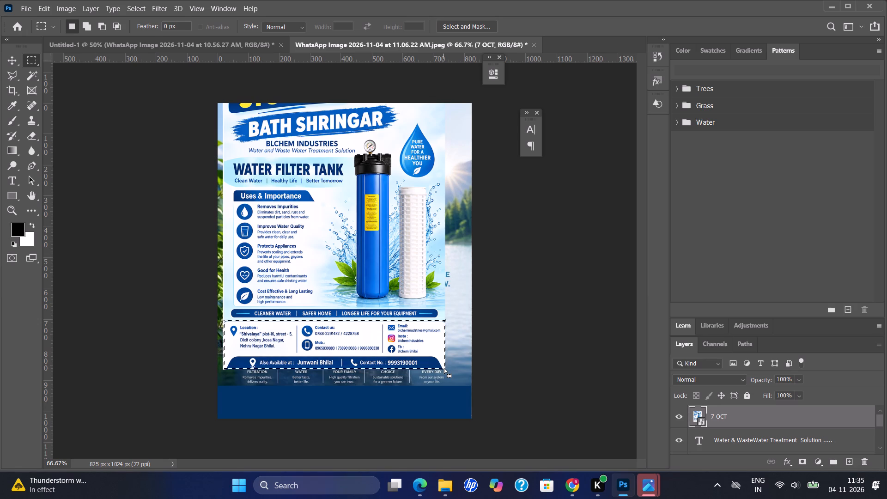
key("ctrl+j")
left_click(743, 444)
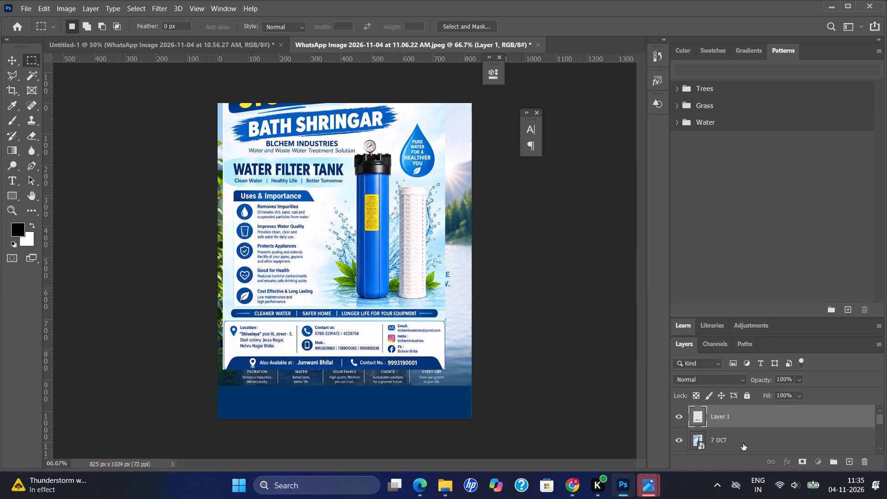
key("Delete")
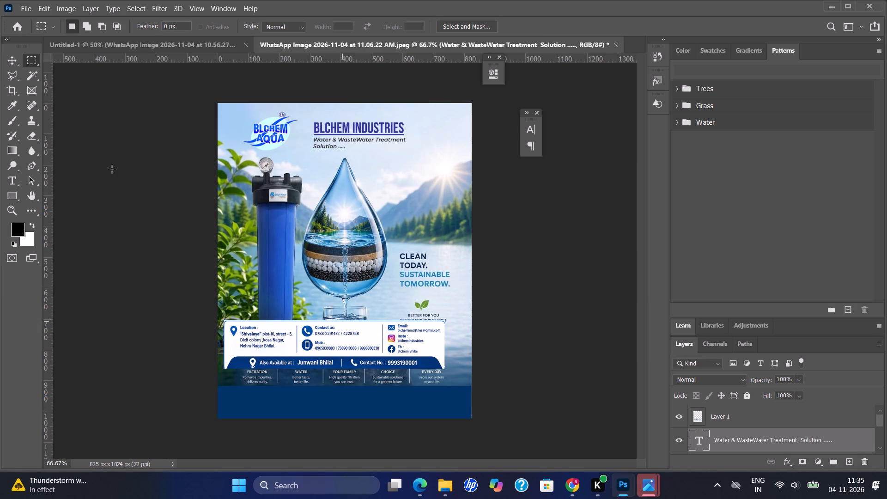
Move the contact-details strip down onto the dark blue footer band of the poster.
left_click(12, 54)
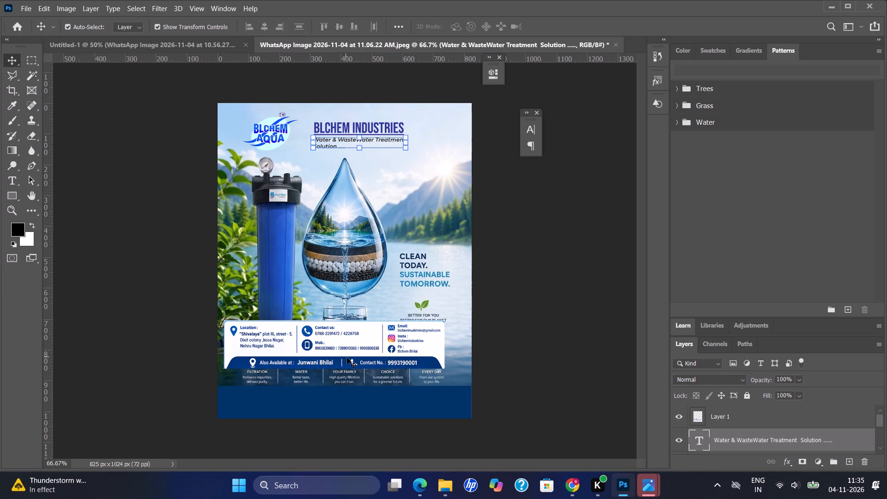
left_click(347, 358)
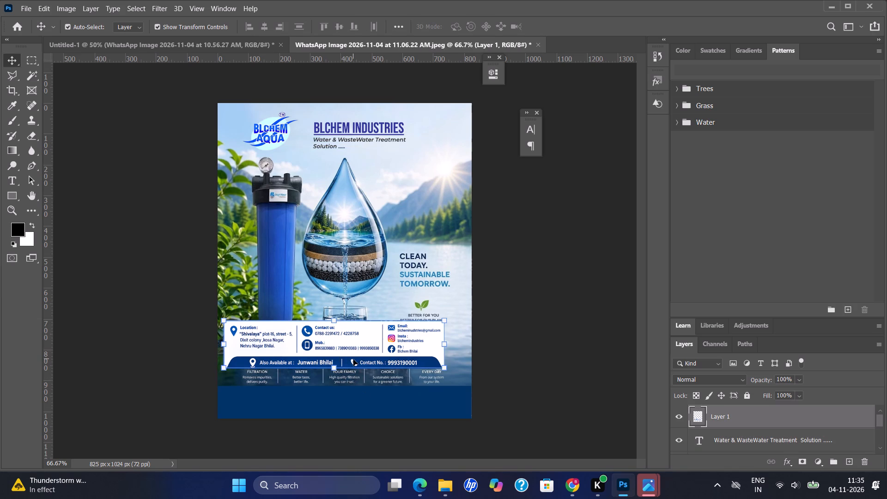
left_click_drag(353, 359, 362, 408)
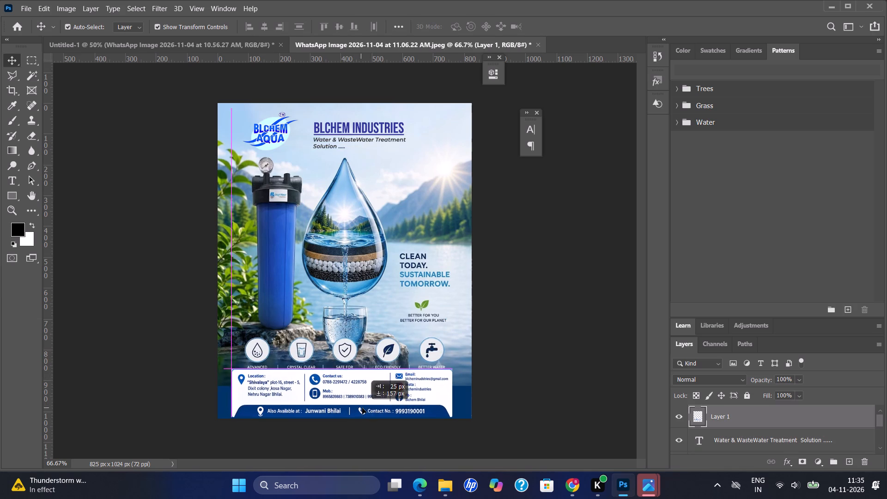
left_click_drag(362, 408, 362, 408)
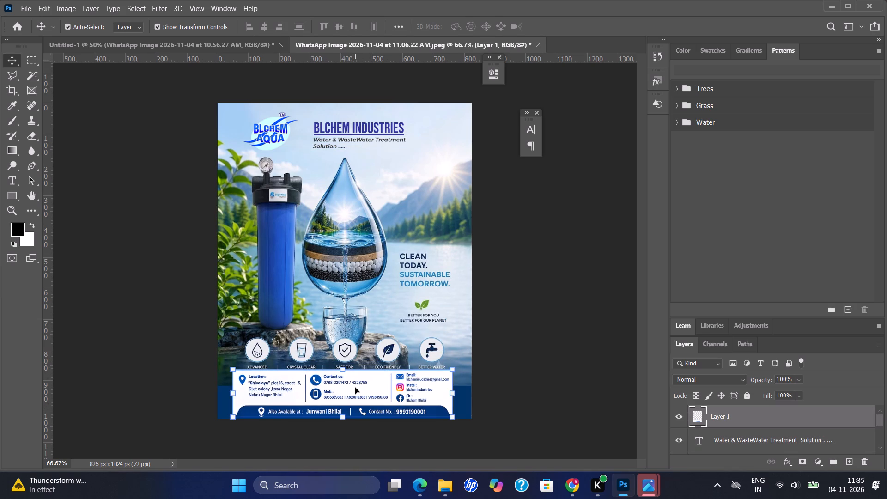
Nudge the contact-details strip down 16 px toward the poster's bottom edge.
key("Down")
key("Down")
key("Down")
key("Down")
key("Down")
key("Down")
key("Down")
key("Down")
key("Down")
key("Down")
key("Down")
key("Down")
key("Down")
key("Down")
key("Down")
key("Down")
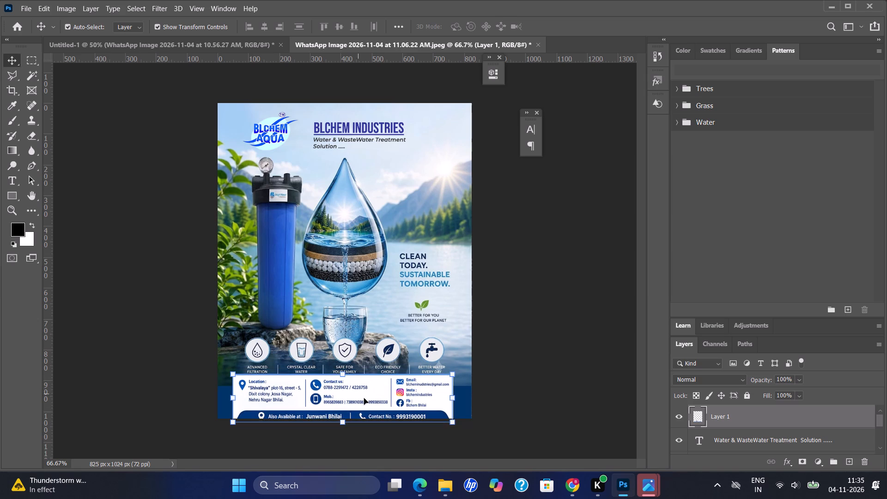
Move the contact-details strip back up within the poster, and nudge it 12 px right and 1 px down.
left_click_drag(365, 398, 364, 393)
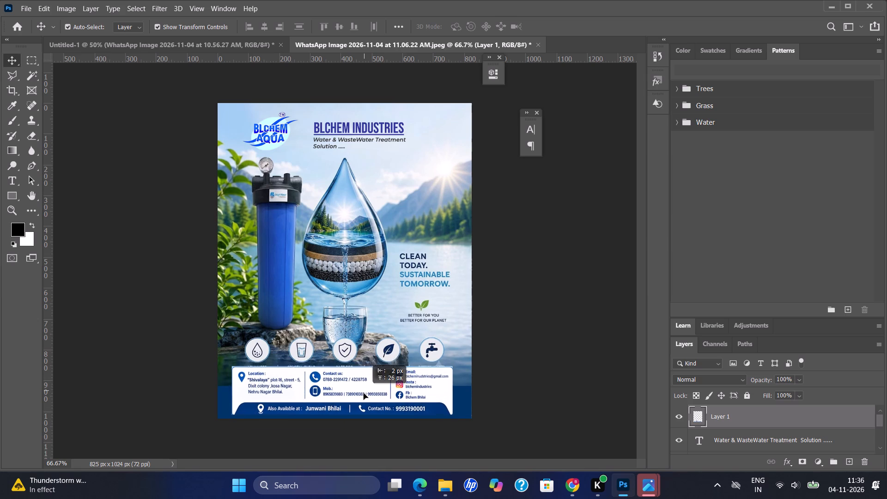
left_click_drag(364, 393, 361, 393)
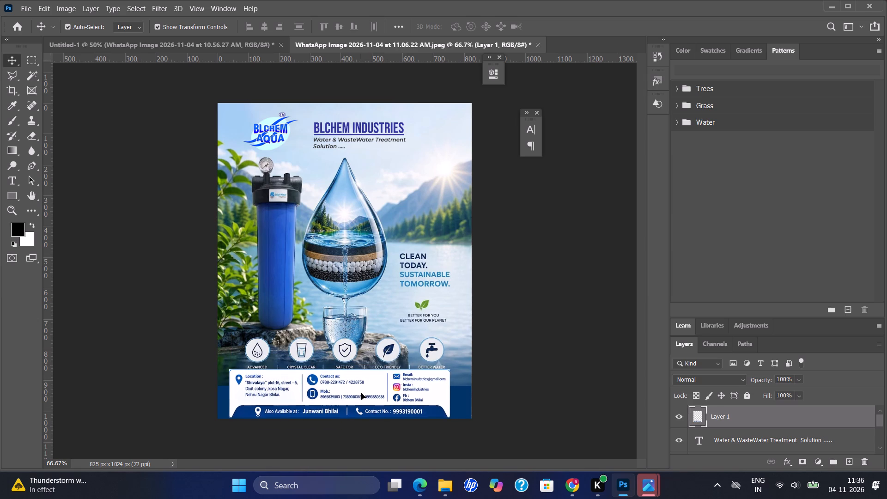
key("Right")
key("Right")
key("Right")
key("Right")
key("Right")
key("Right")
key("Right")
key("Right")
key("Right")
key("Right")
key("Right")
key("Right")
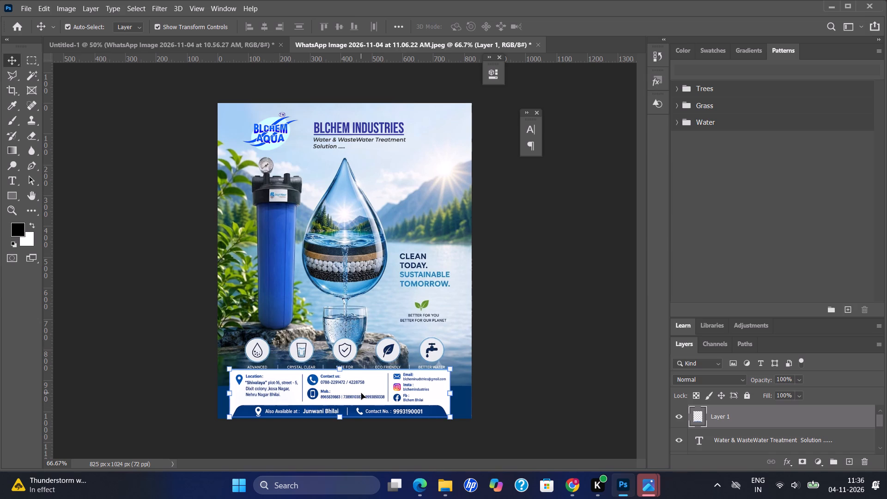
key("Down")
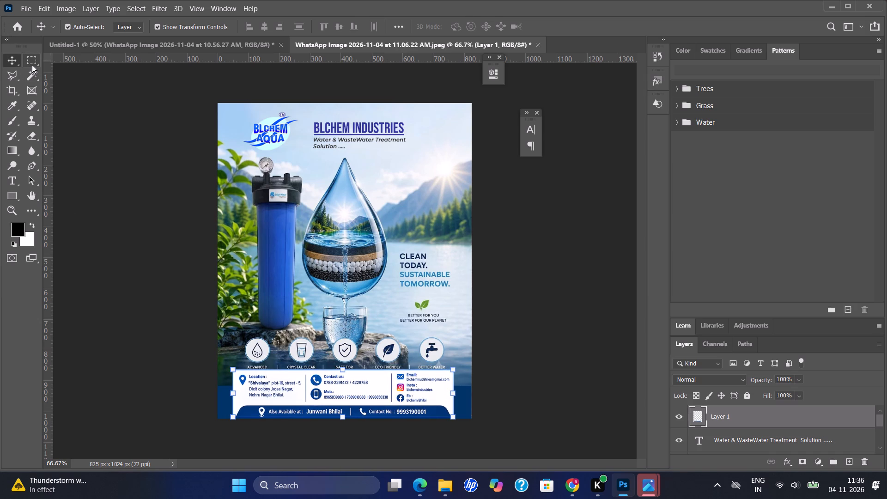
Outline the blue "Also Available at" bar, including its curved ends, with the Polygonal Lasso and copy it to a new layer.
left_click(12, 74)
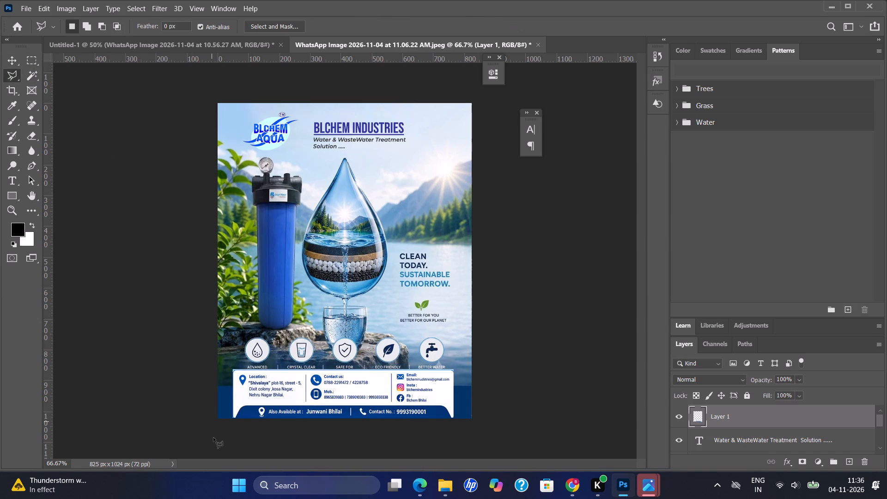
key("ctrl+equal")
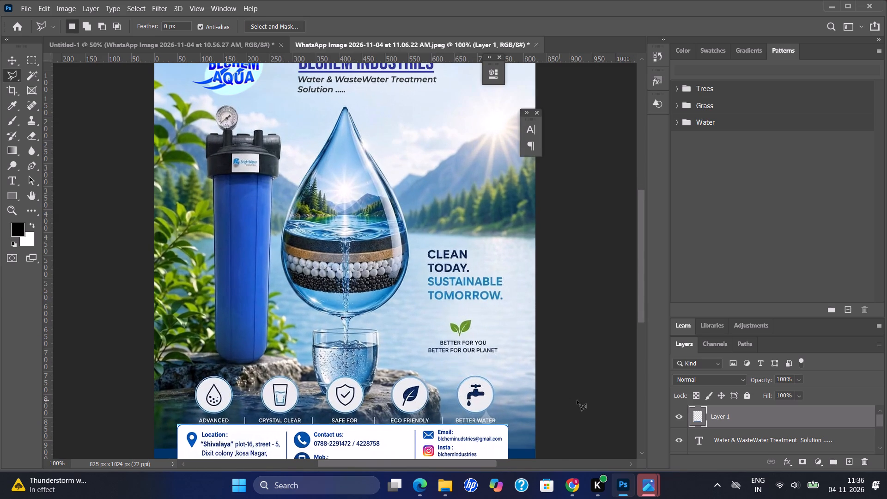
left_click_drag(641, 257, 636, 287)
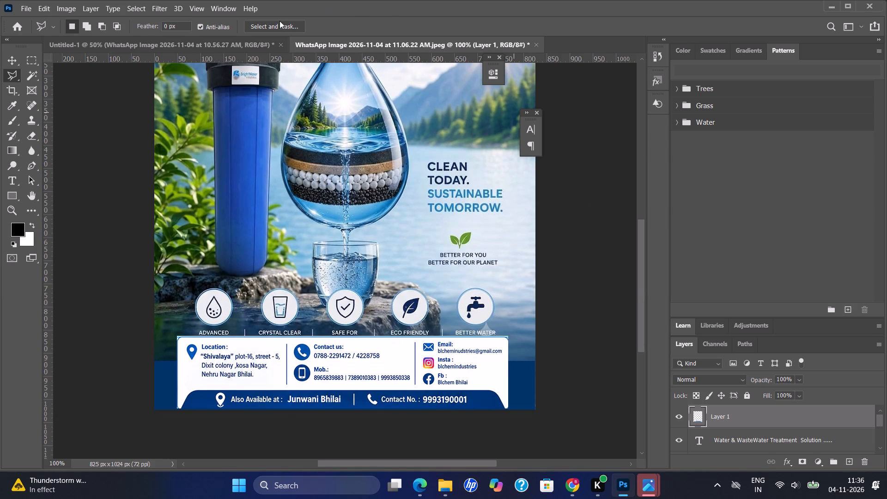
left_click(180, 408)
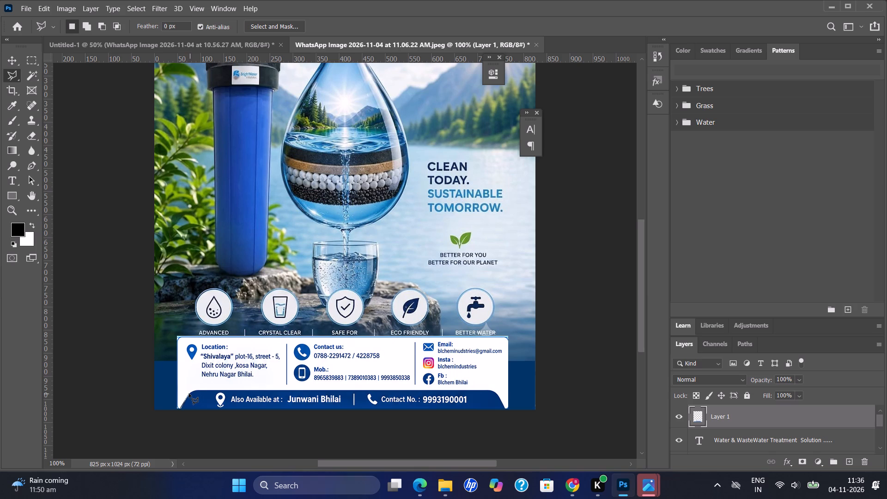
left_click(189, 394)
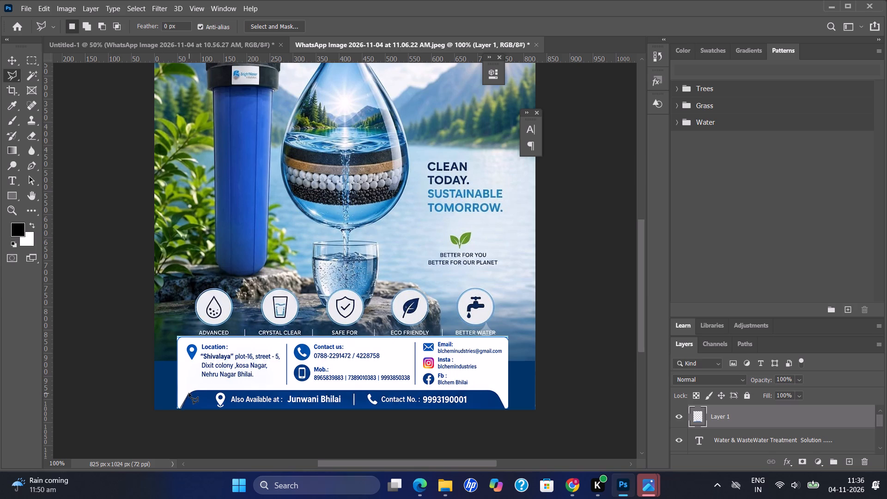
left_click(189, 393)
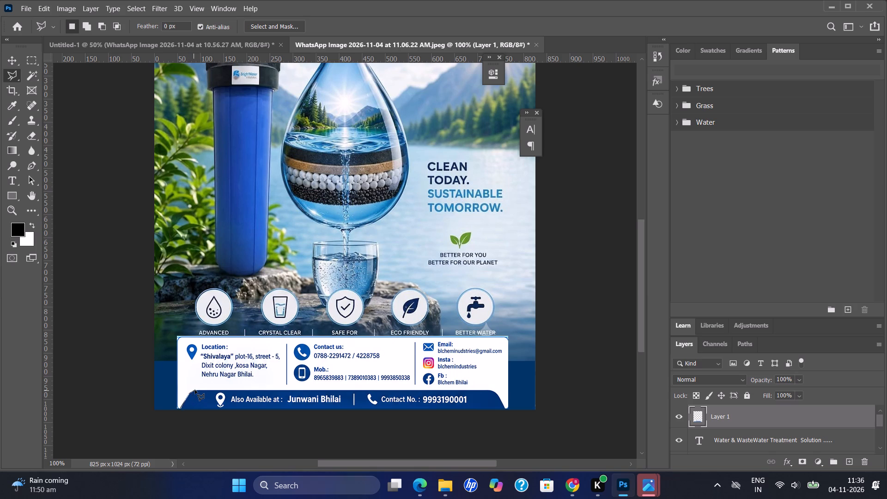
left_click(195, 390)
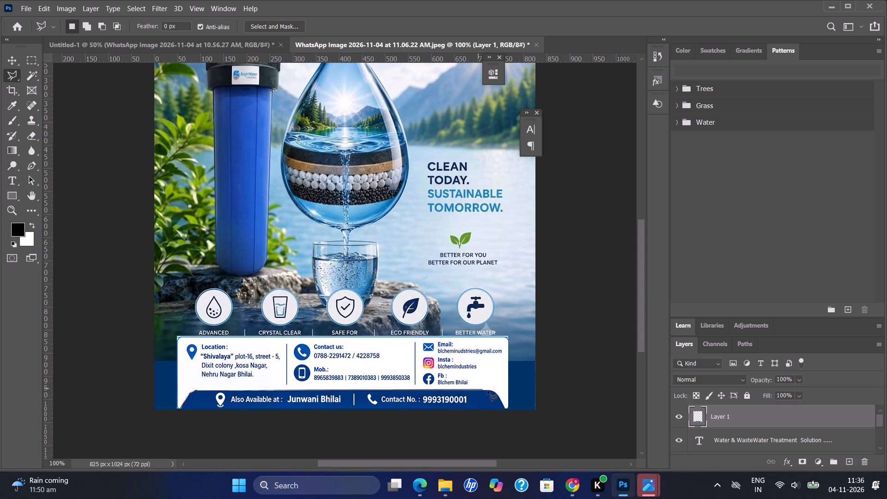
key("ctrl+equal")
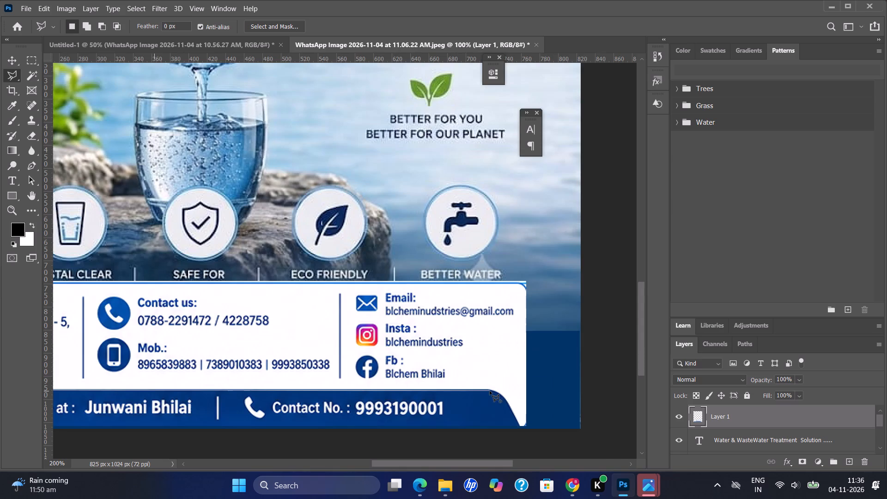
left_click(486, 389)
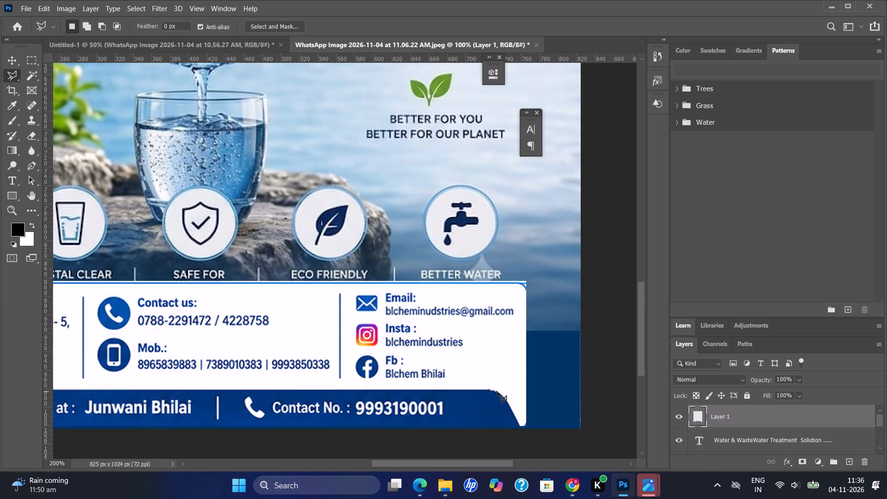
left_click(498, 392)
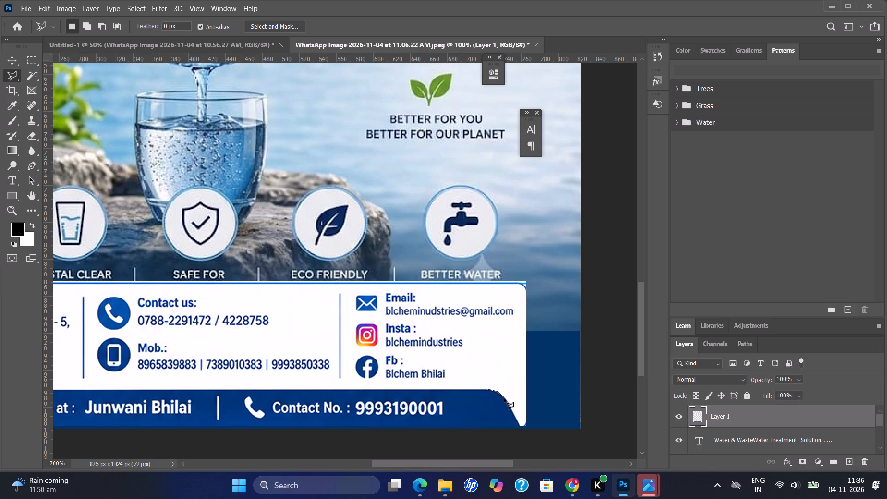
left_click(504, 398)
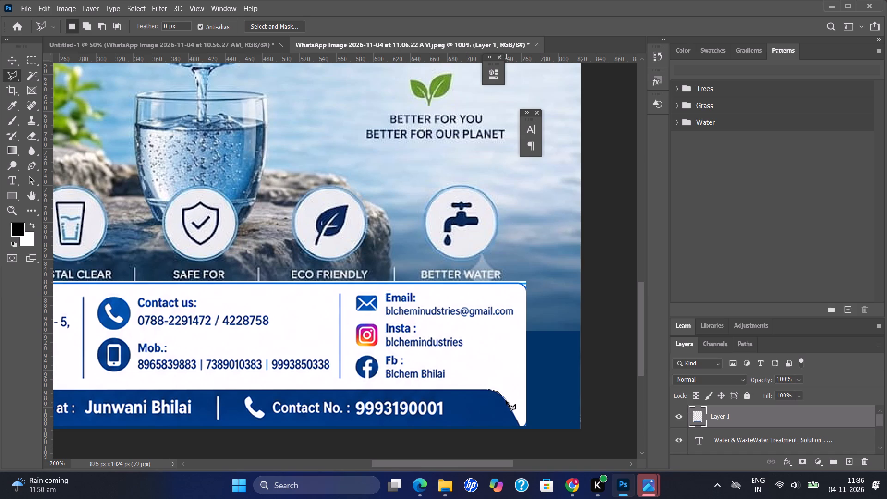
left_click(506, 401)
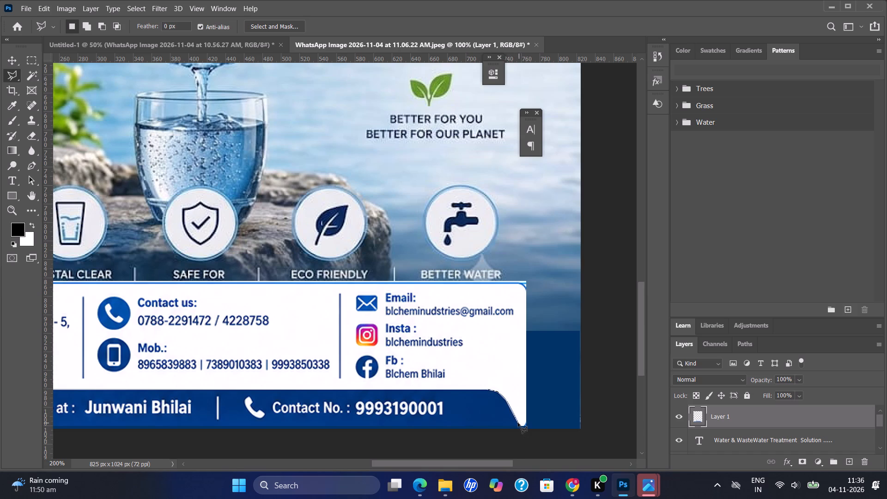
left_click(517, 422)
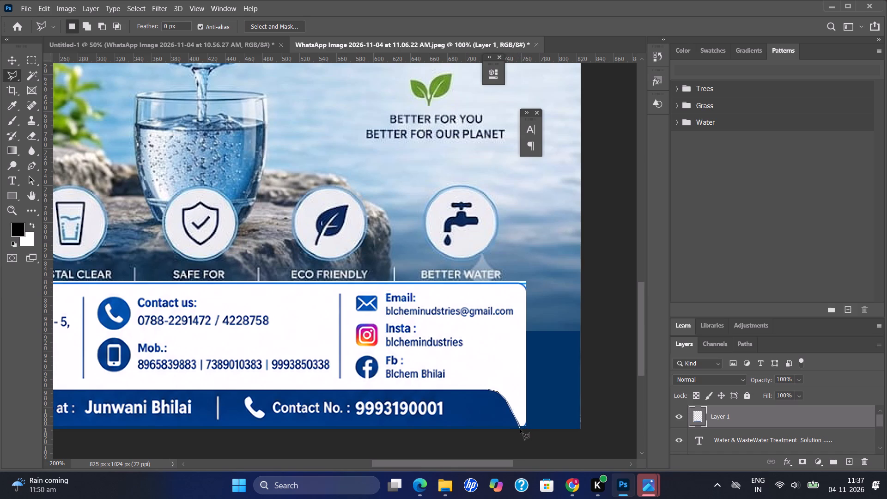
left_click(520, 429)
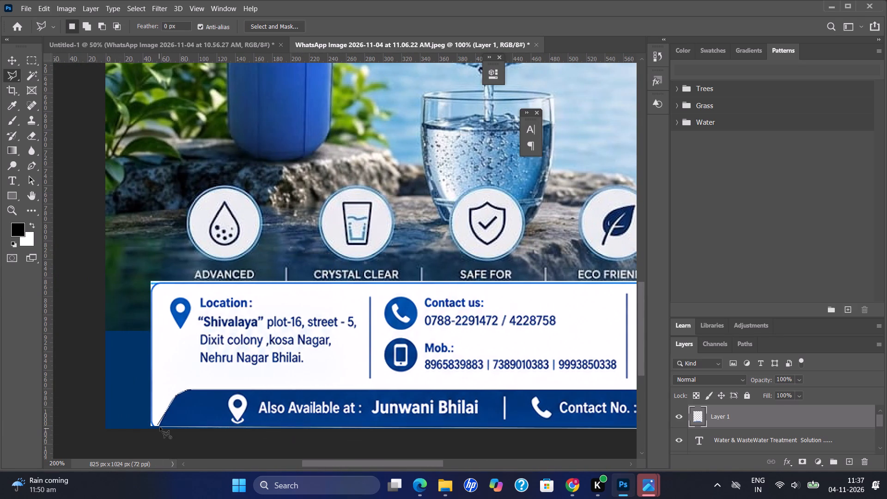
left_click(159, 429)
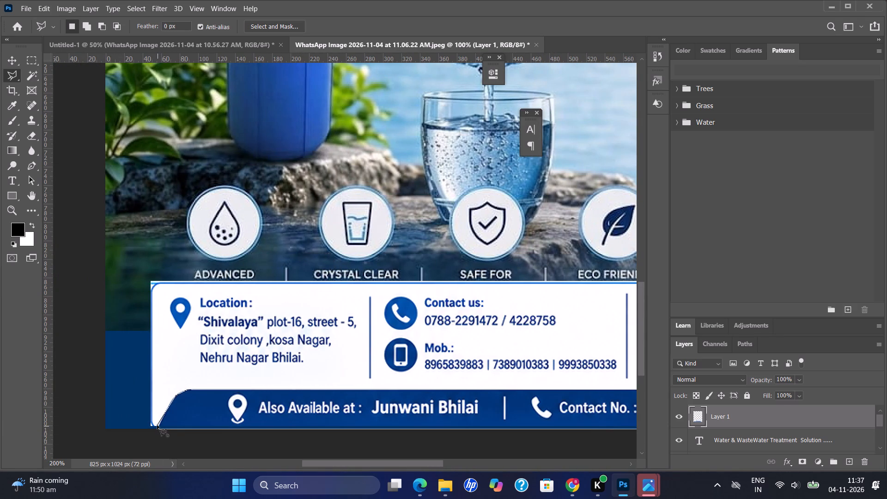
left_click(157, 425)
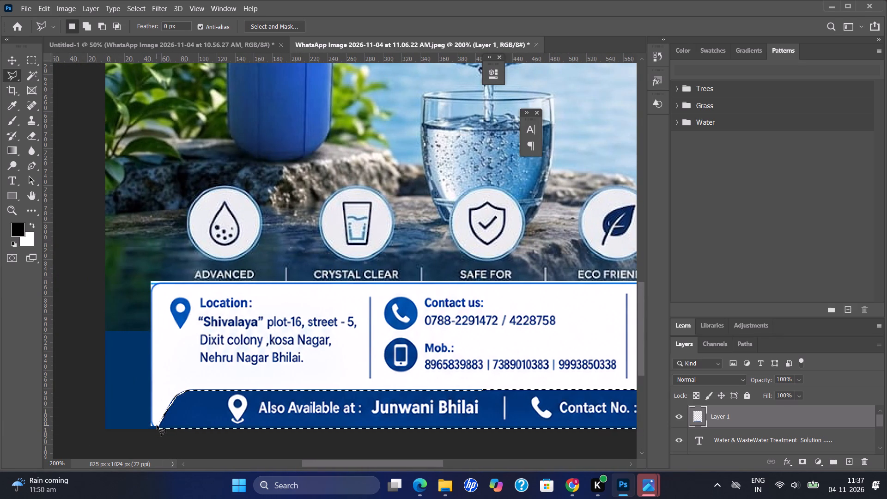
key("ctrl+j")
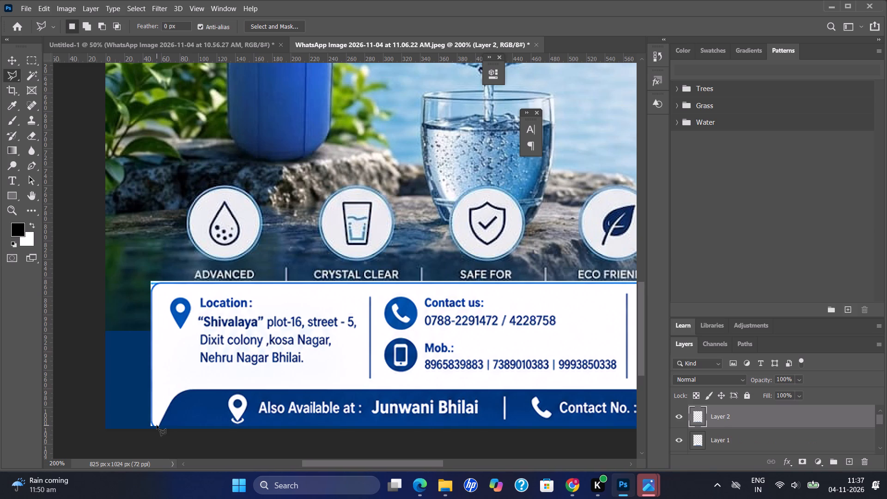
Hide Layer 1, which holds the full contact-details strip.
left_click(727, 441)
left_click(676, 436)
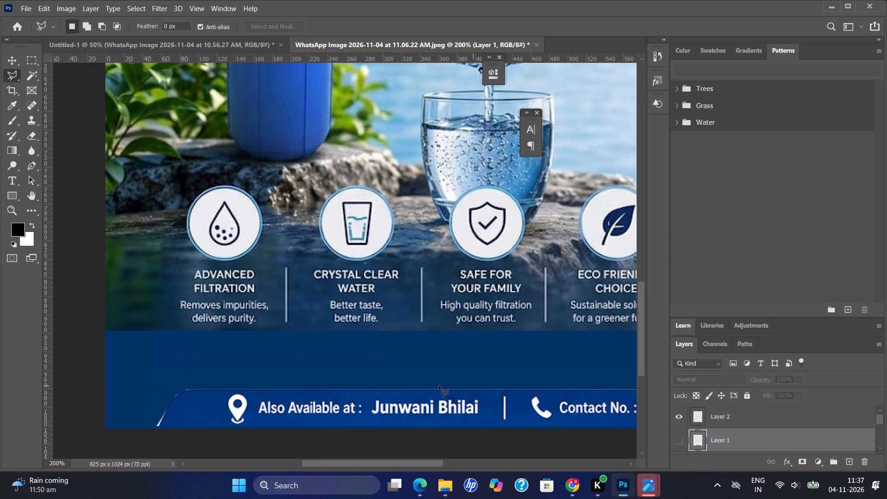
Move the copied "Also Available at" bar about 10 px right along the poster's bottom edge.
key("ctrl+minus")
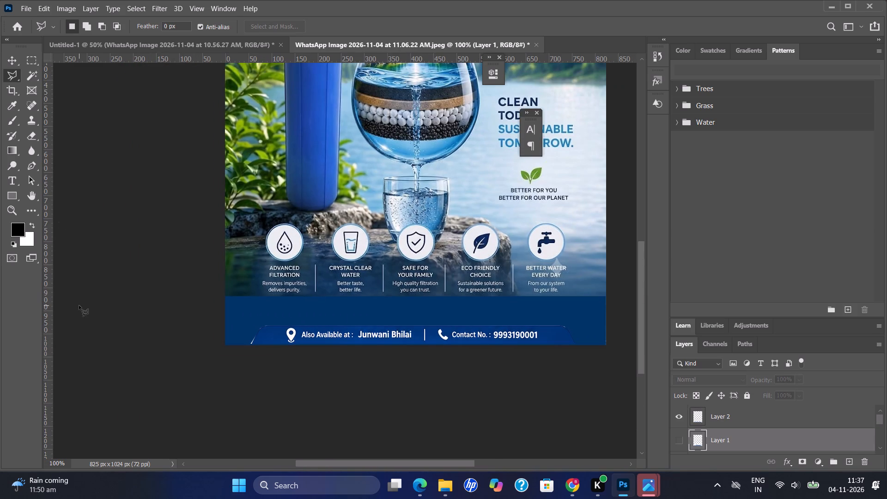
left_click(11, 61)
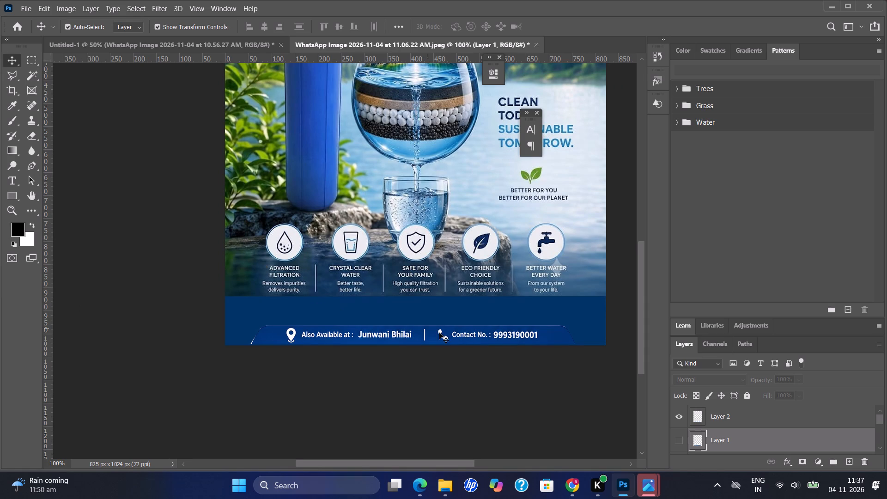
left_click(421, 335)
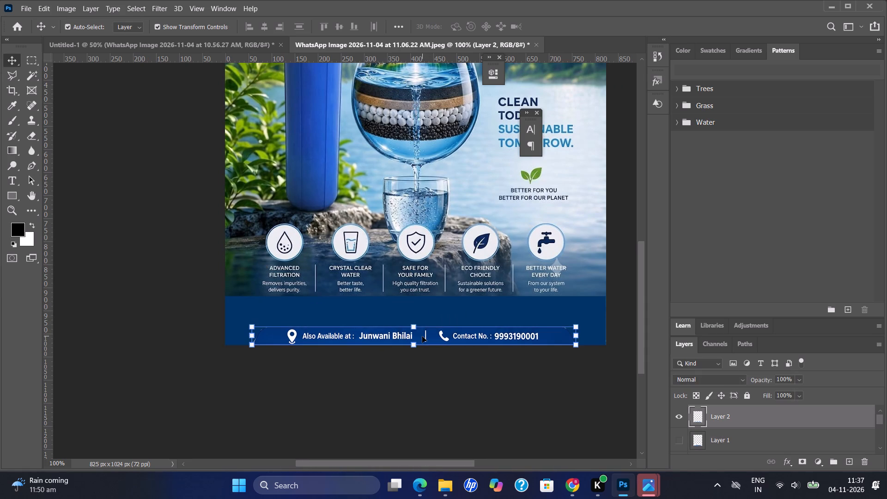
left_click_drag(431, 335, 432, 335)
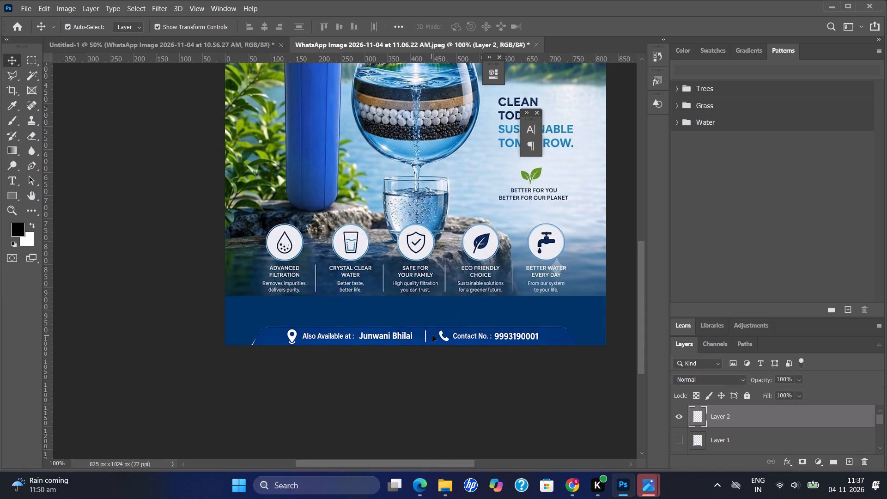
left_click_drag(432, 335, 436, 335)
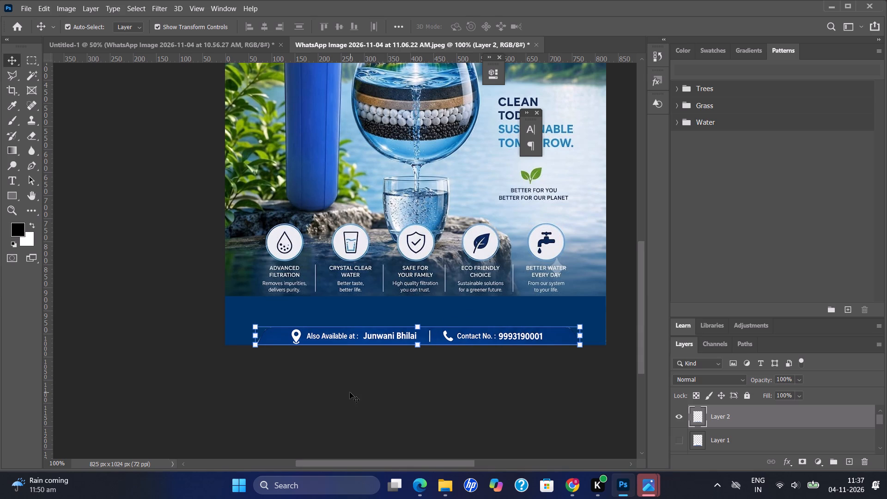
left_click(298, 382)
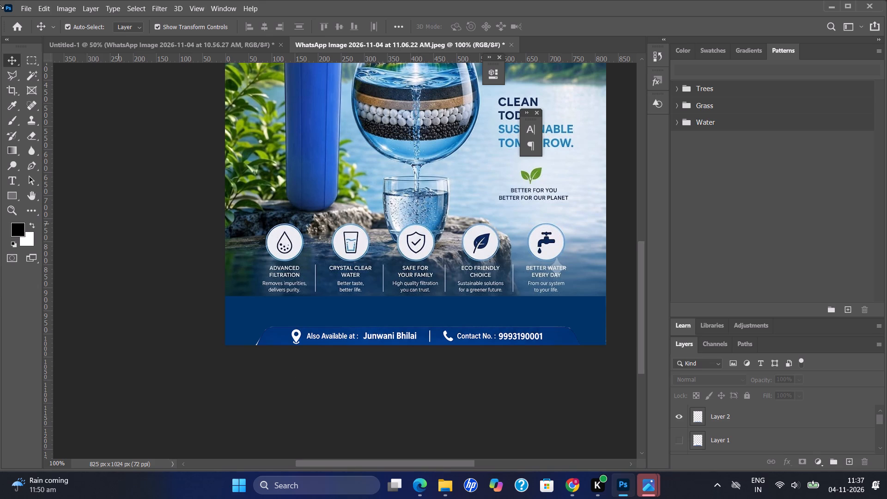
Add a layer mask to Layer 2 and brush black over the bar's left end and upper corners to hide the leftover edge lines.
left_click(25, 76)
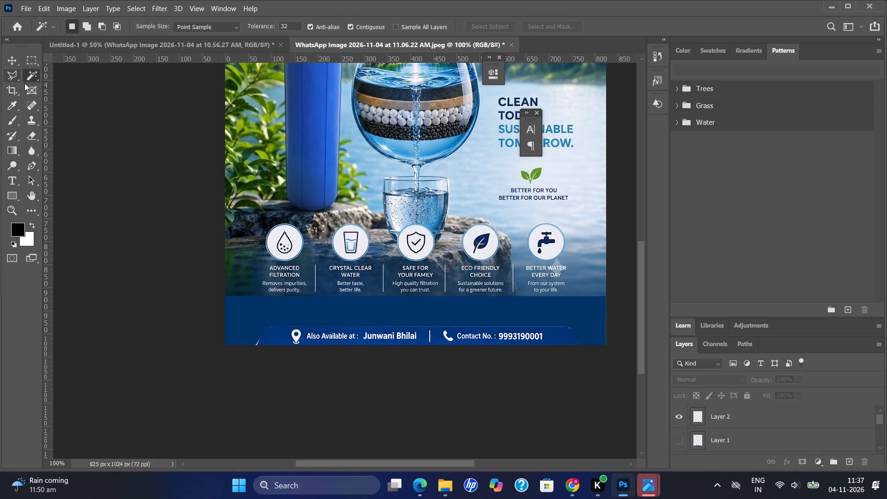
left_click(734, 420)
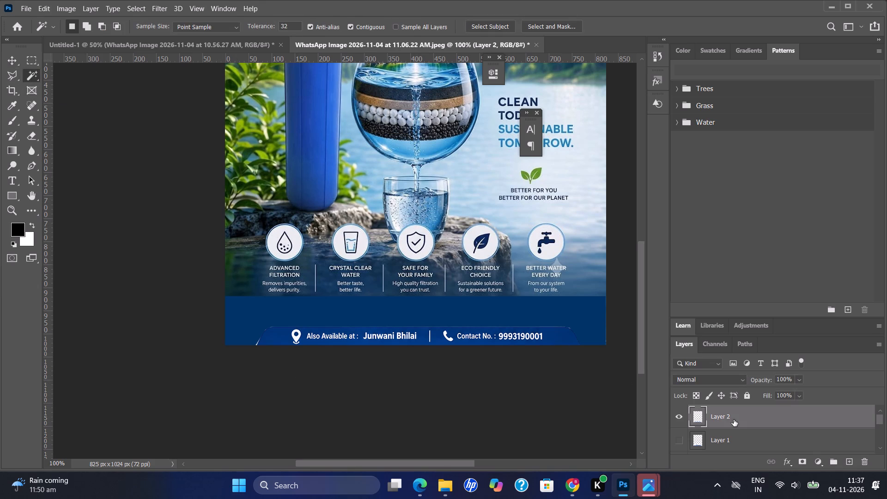
left_click(802, 463)
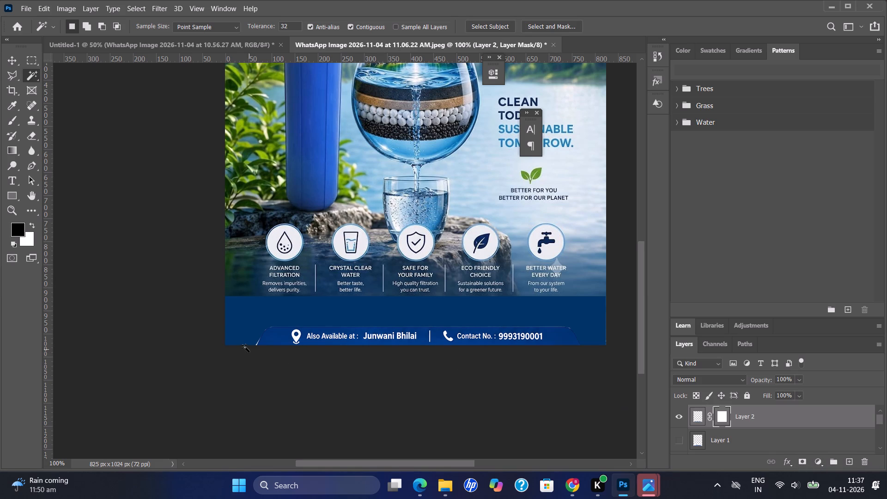
key("b")
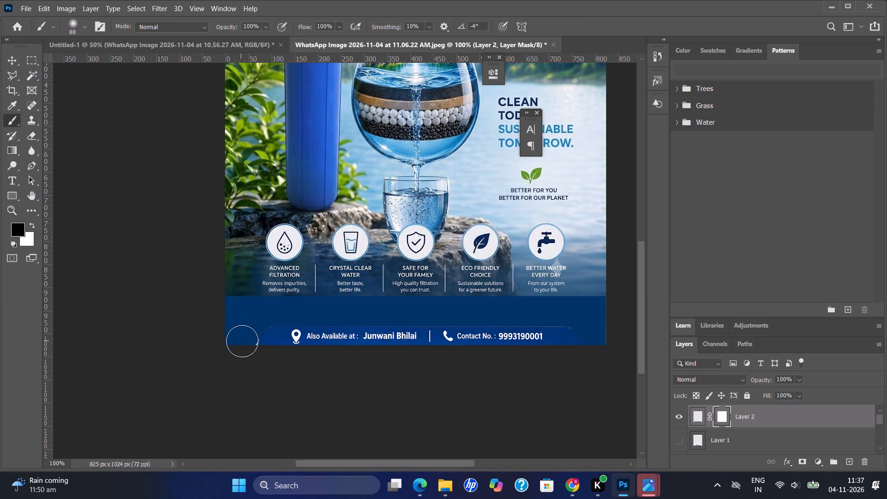
left_click(243, 341)
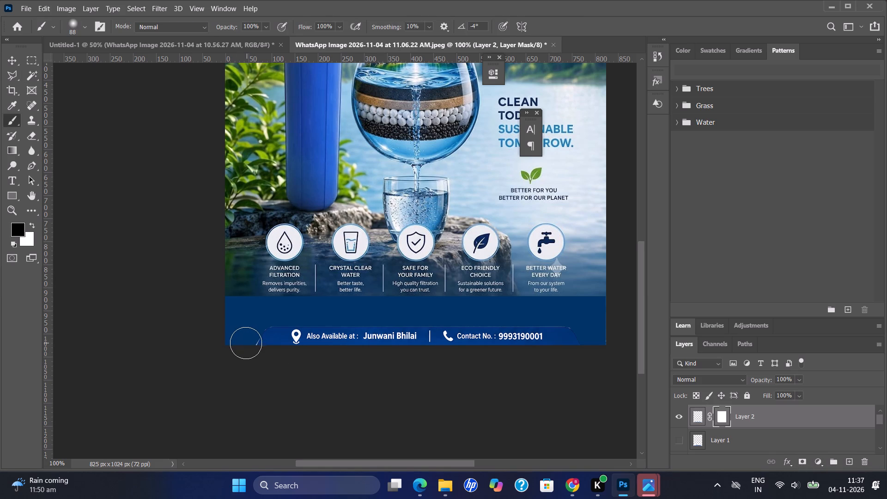
left_click(244, 343)
left_click(244, 343)
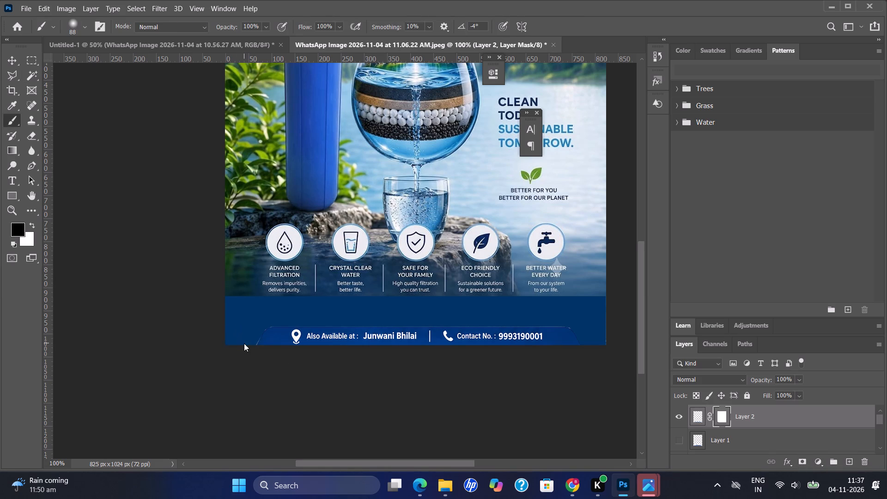
left_click(244, 343)
left_click(257, 324)
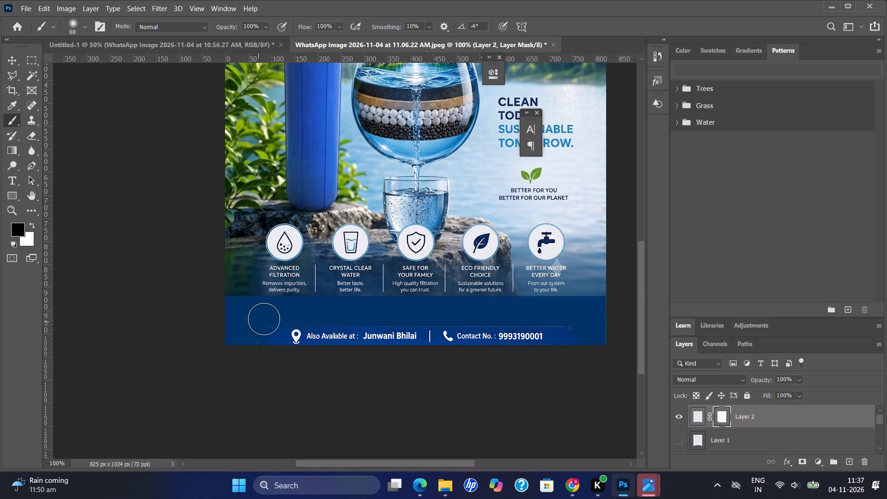
left_click(265, 319)
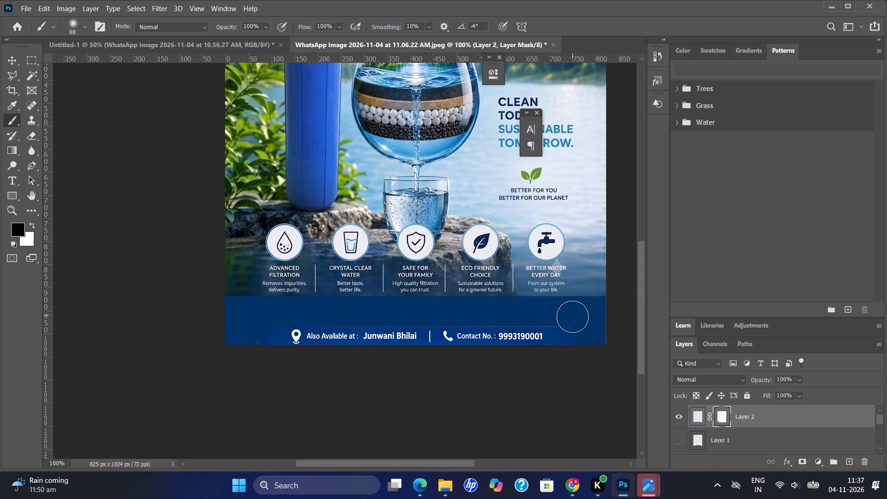
left_click(572, 316)
left_click(572, 324)
Nudge the masked "Also Available at" bar 10 px left.
left_click(15, 57)
key("Left")
key("Left")
key("Left")
key("Left")
key("Left")
key("Left")
key("Left")
key("Left")
key("Left")
key("Left")
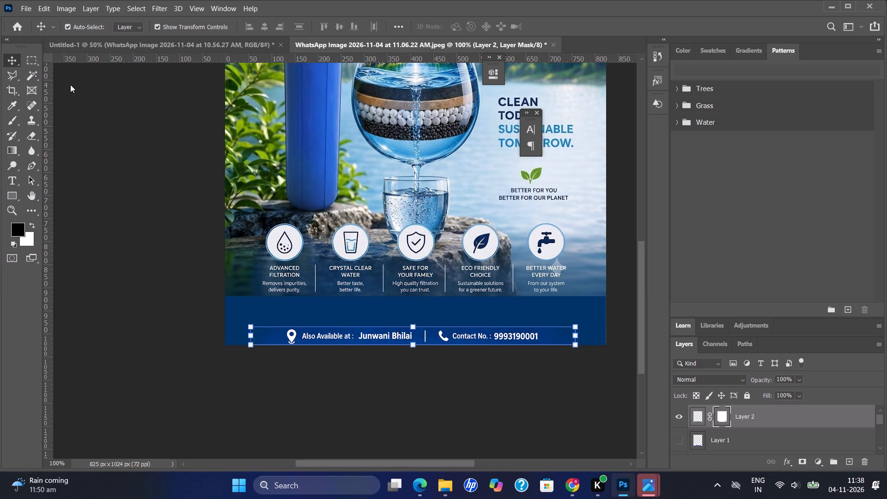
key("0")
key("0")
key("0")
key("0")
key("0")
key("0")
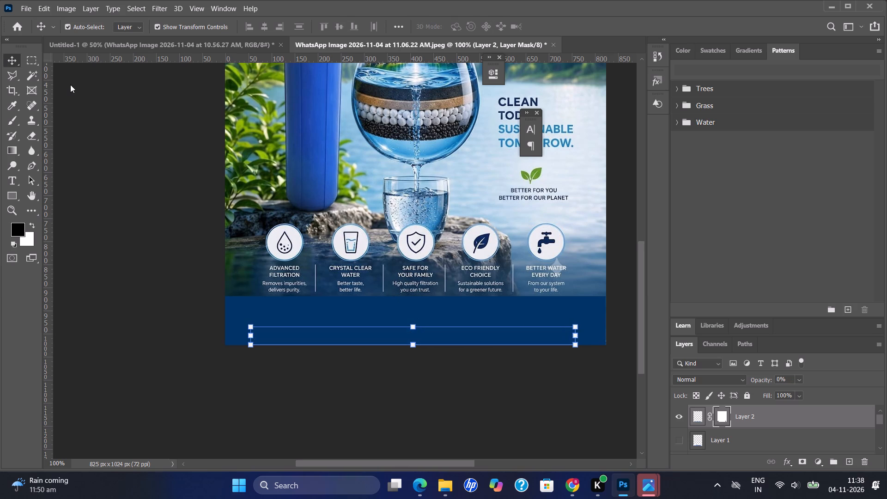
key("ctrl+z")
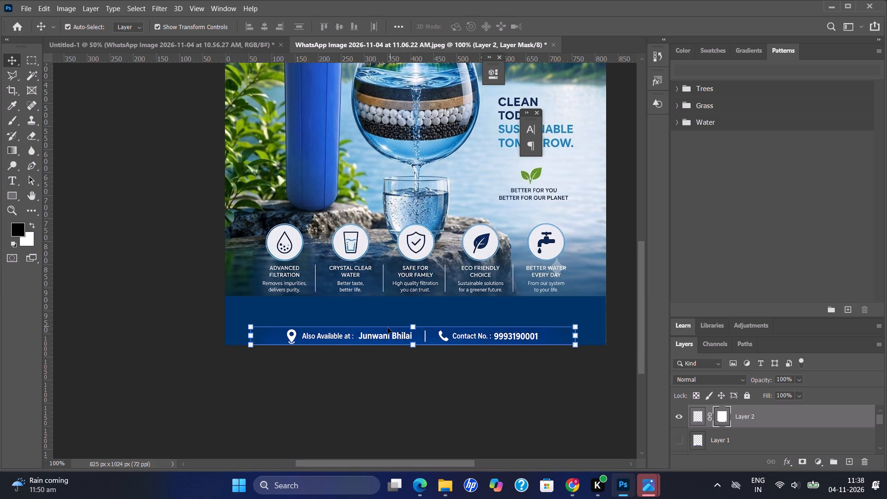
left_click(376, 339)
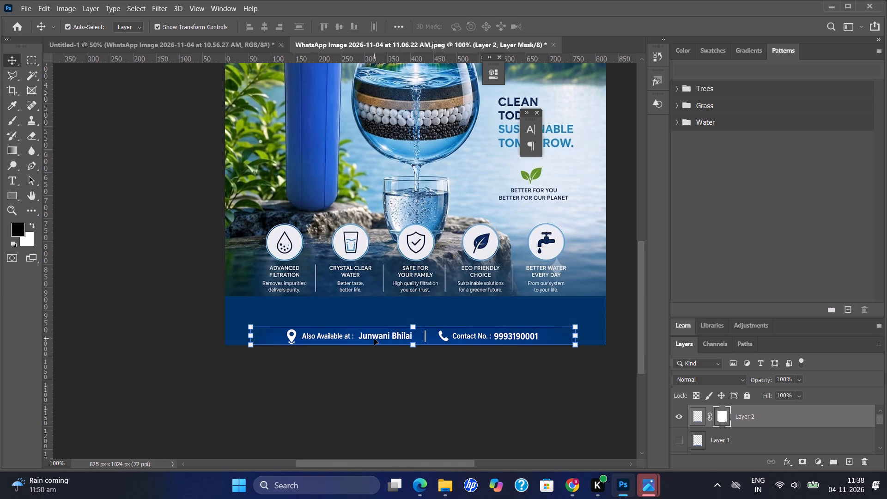
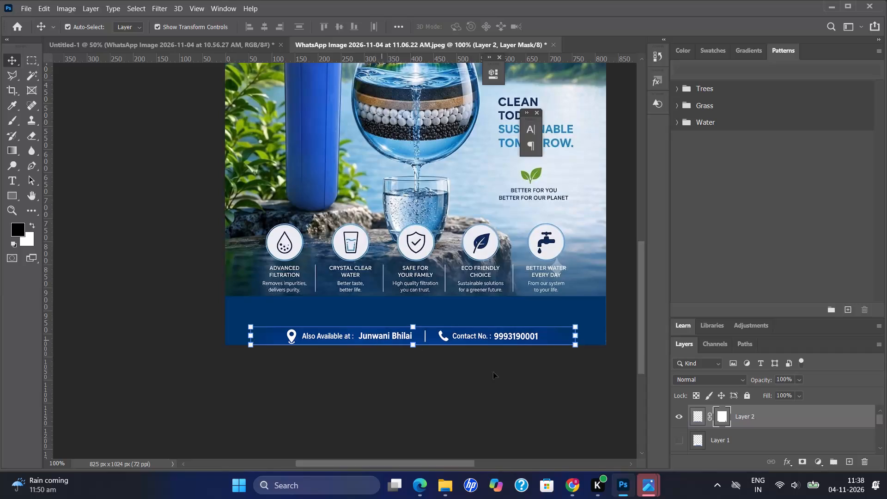
Delete Layer 1 and the masked "Also Available at" bar on Layer 2 to clear the poster's footer.
left_click(732, 450)
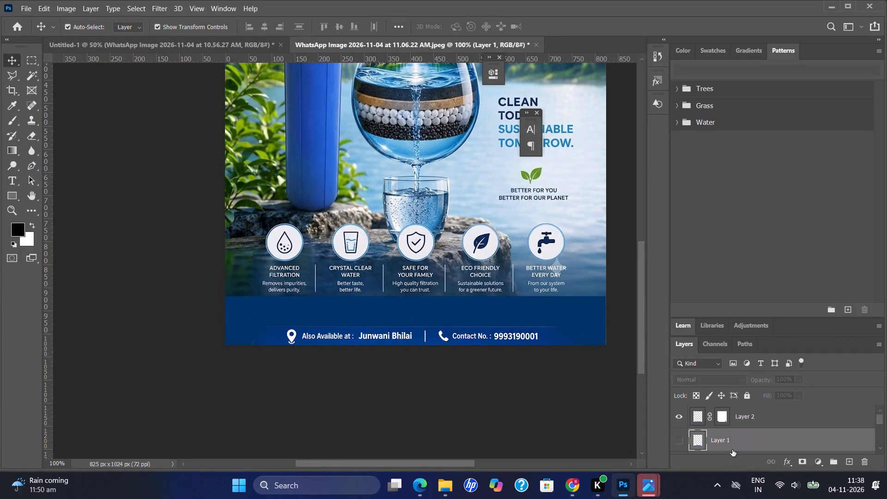
key("BackSpace")
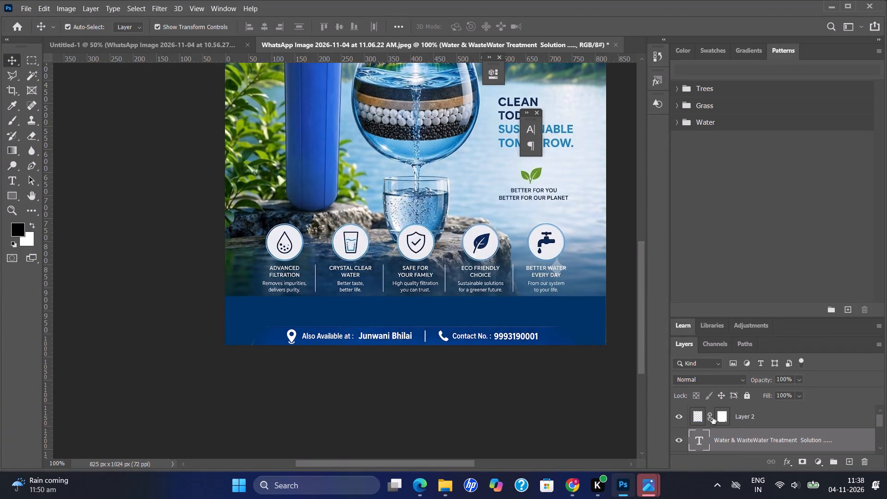
left_click(724, 417)
key("Delete")
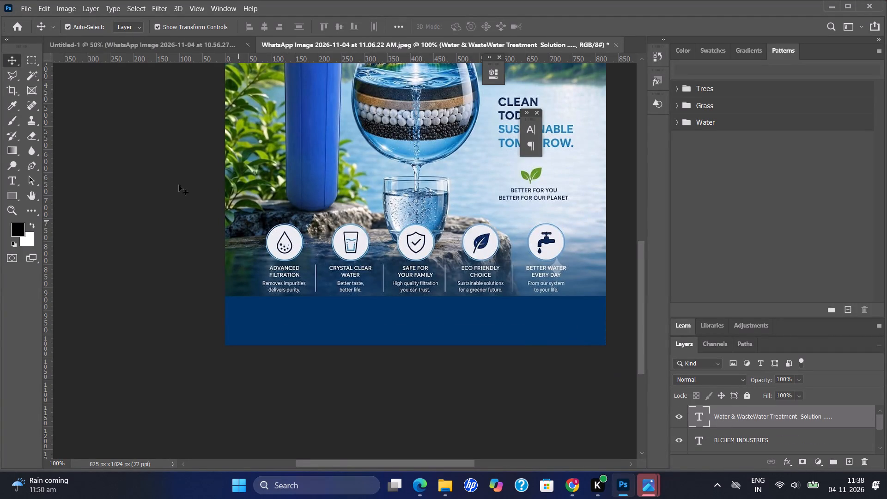
Add a three-line text in the dark blue footer reading "BLCHEM INDUSTRIES", "CO- POWERED BY" and "BATH SHRINGAR".
left_click(12, 174)
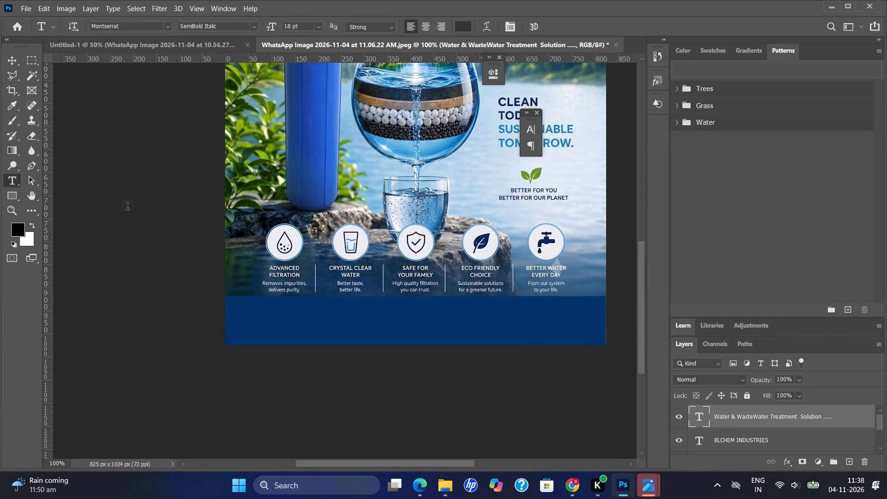
left_click(380, 310)
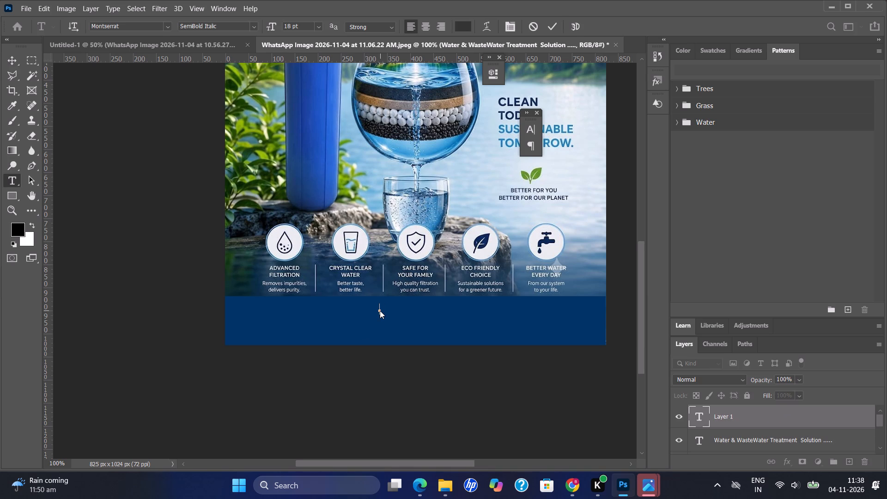
type("BLCHEM INDUSTRIES")
key("space")
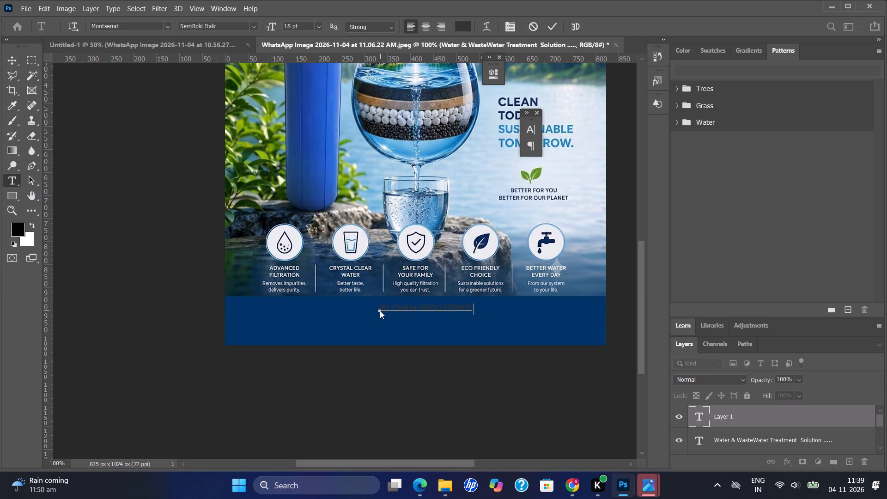
key("Return")
type("CO")
type("- POE")
key("BackSpace")
type("WERED BY")
key("space")
key("Return")
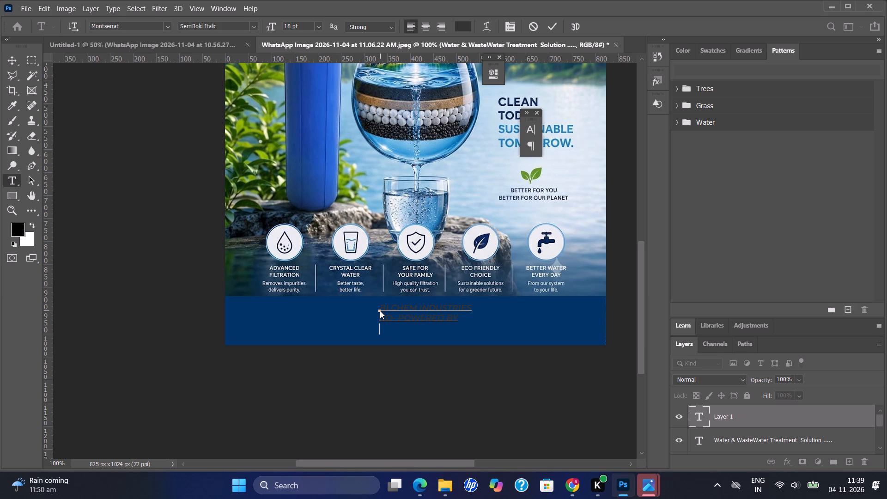
type("BATH")
key("space")
type("SH")
type("RINGAR")
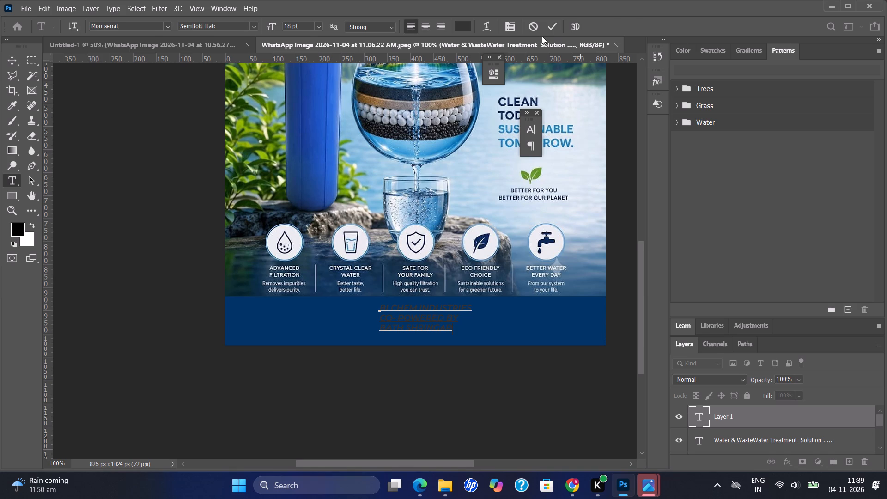
left_click(551, 30)
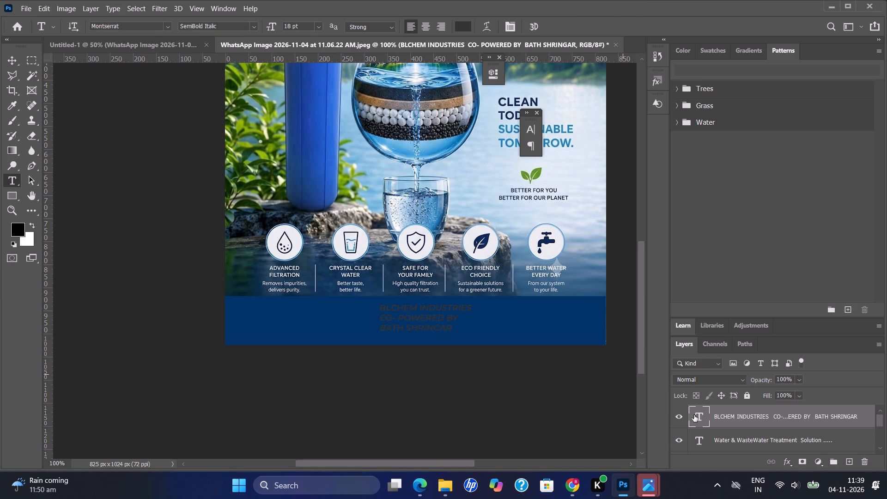
Recolour the new footer text white (ffffff) and centre-align its lines.
double_click(702, 412)
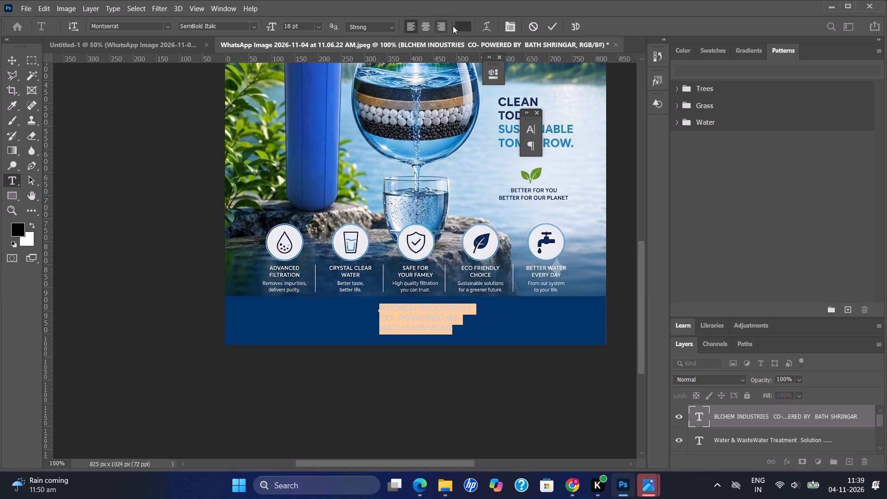
left_click(459, 27)
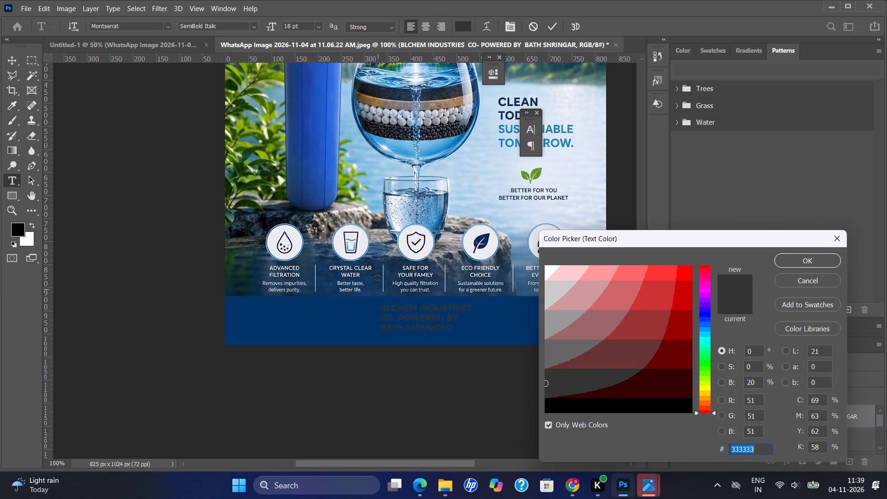
left_click(407, 252)
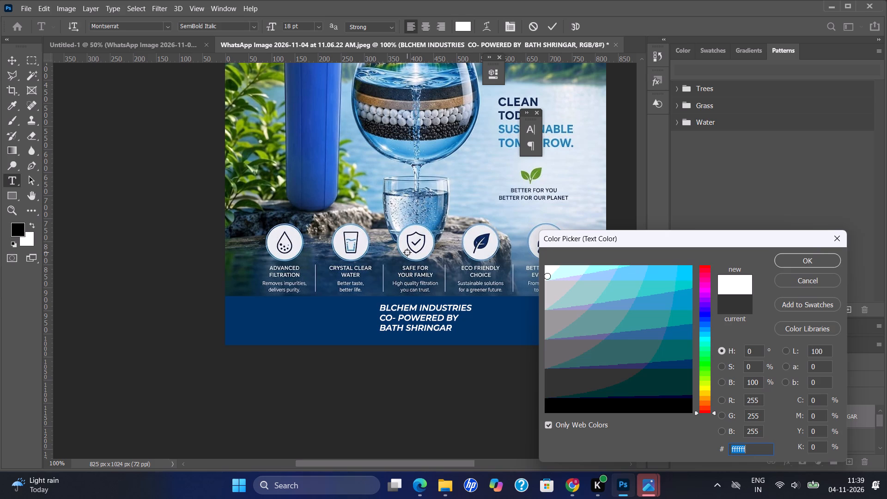
left_click(780, 262)
left_click(425, 27)
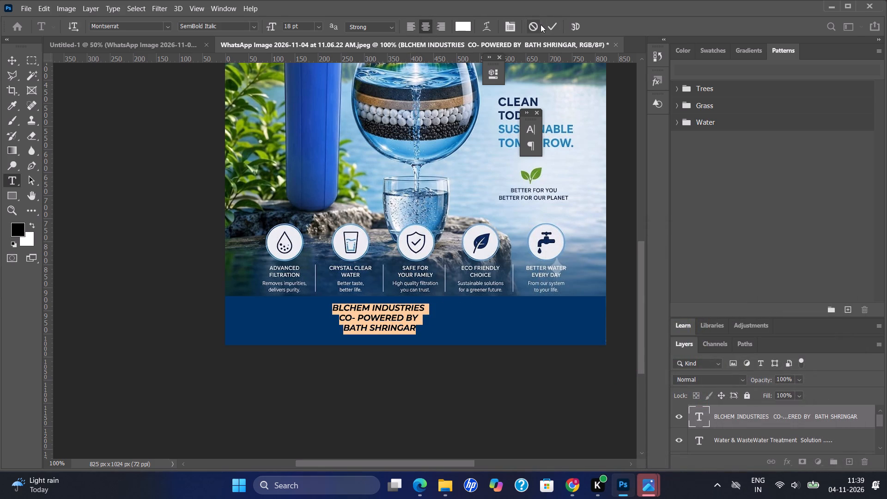
Reduce the whole footer text to 12 pt.
left_click(319, 31)
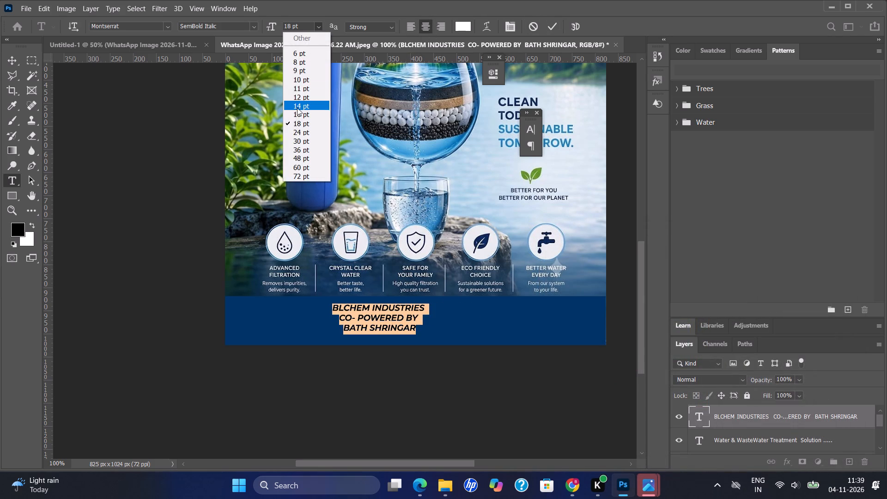
left_click(299, 108)
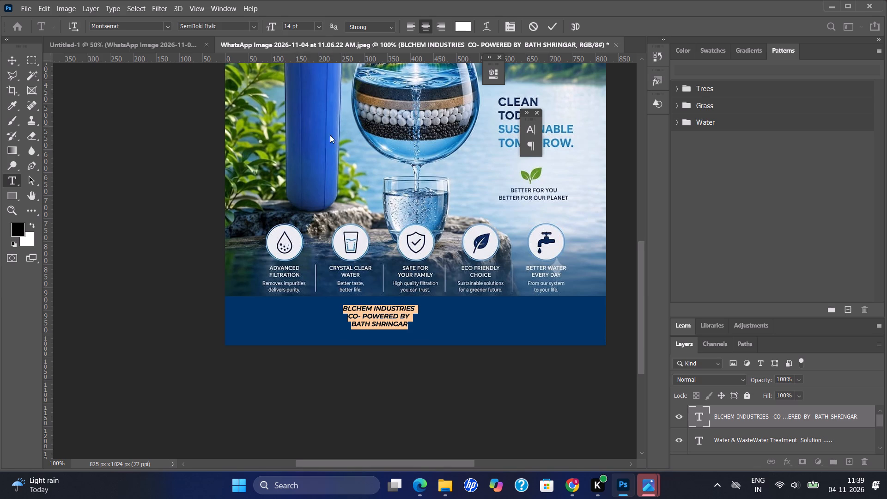
left_click(316, 26)
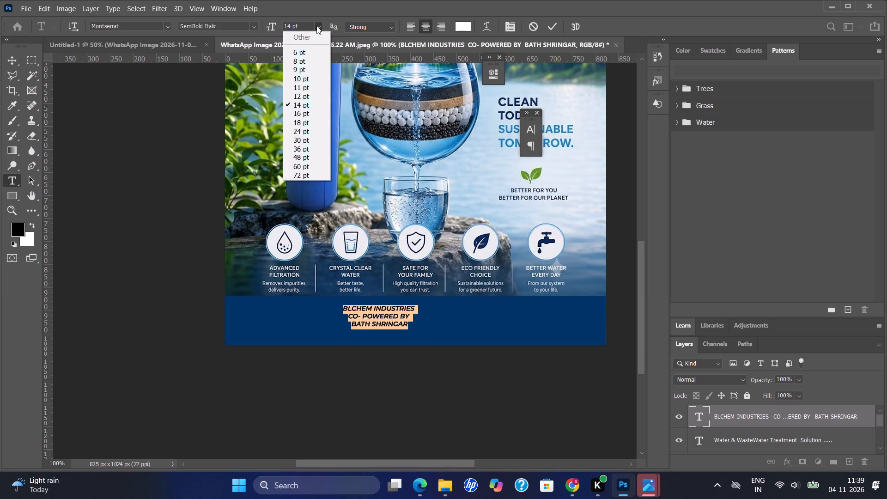
left_click(297, 97)
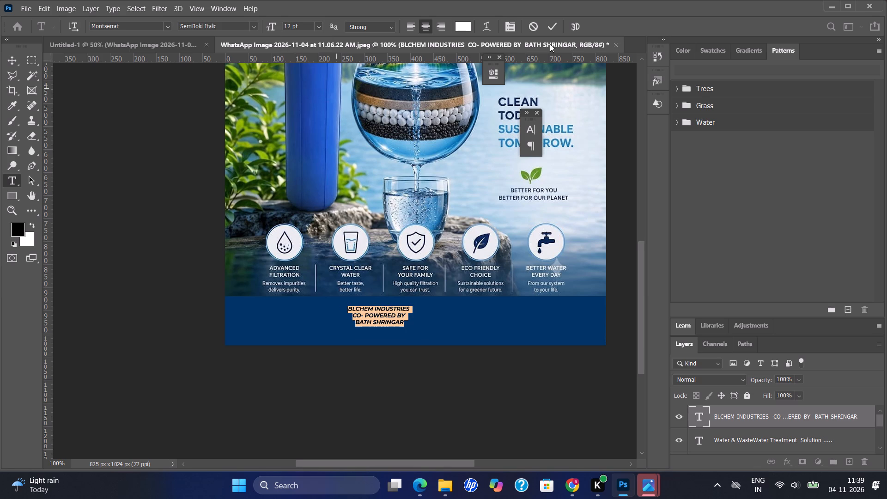
left_click(551, 35)
key("Up")
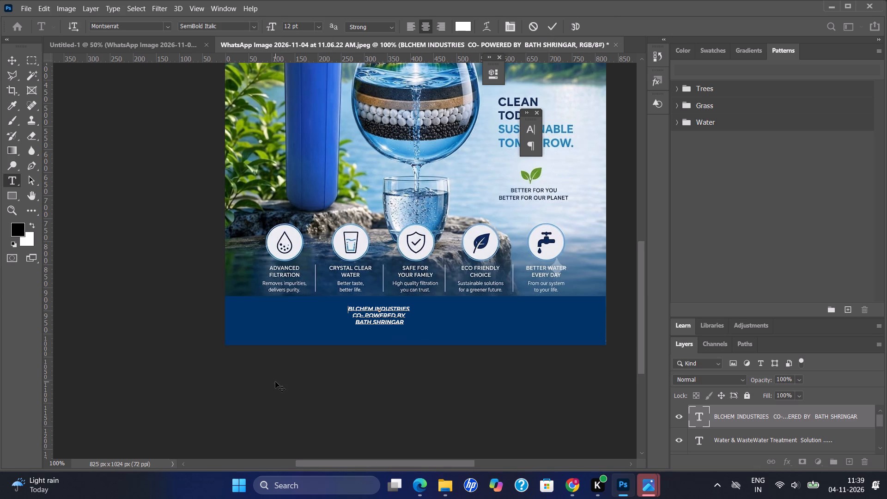
Move the footer text close to the footer's upper edge and centre it horizontally on the background image, Layer 0.
left_click_drag(10, 64, 374, 298)
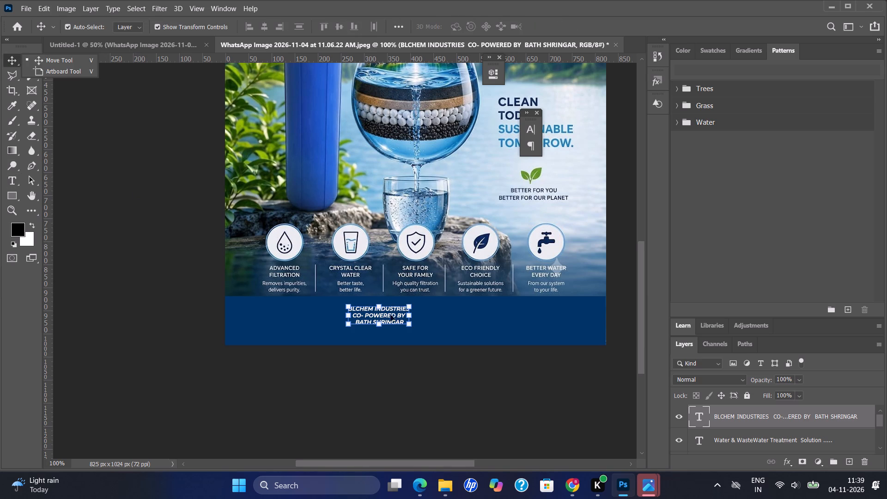
left_click_drag(392, 319, 437, 313)
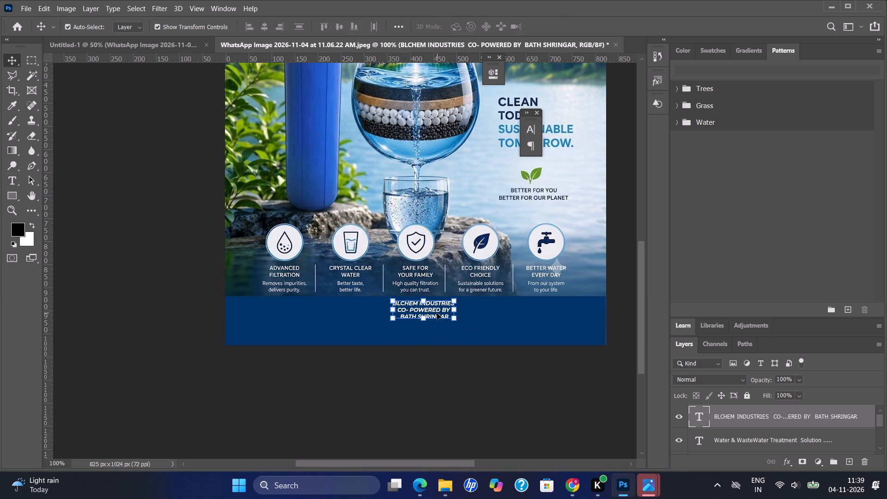
scroll(748, 450, "down", 1)
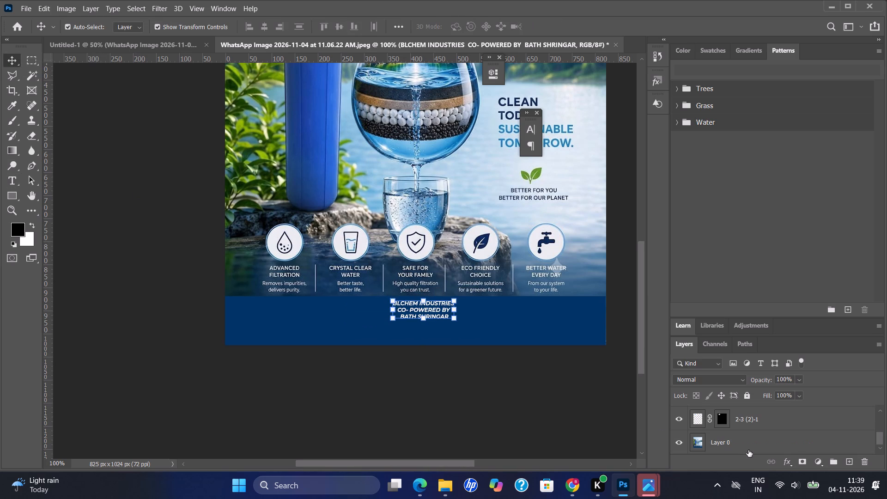
scroll(748, 450, "down", 1)
left_click(750, 445, "ctrl")
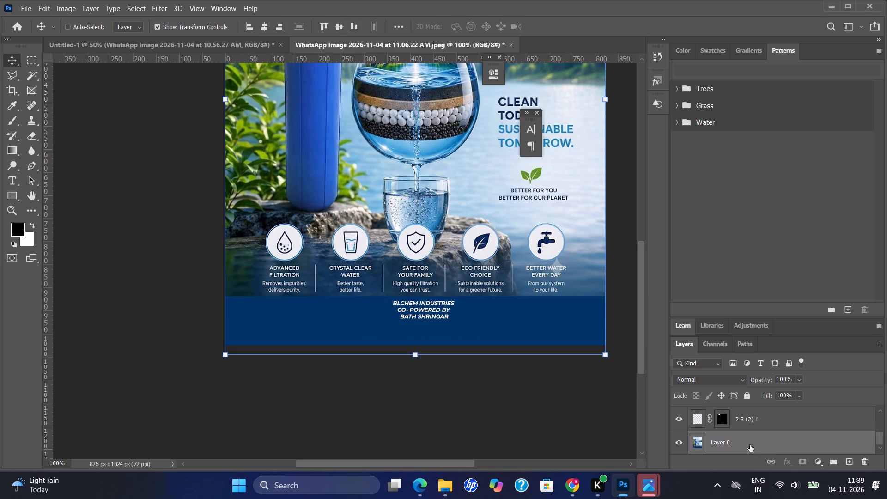
left_click(261, 29, "ctrl")
left_click(263, 29)
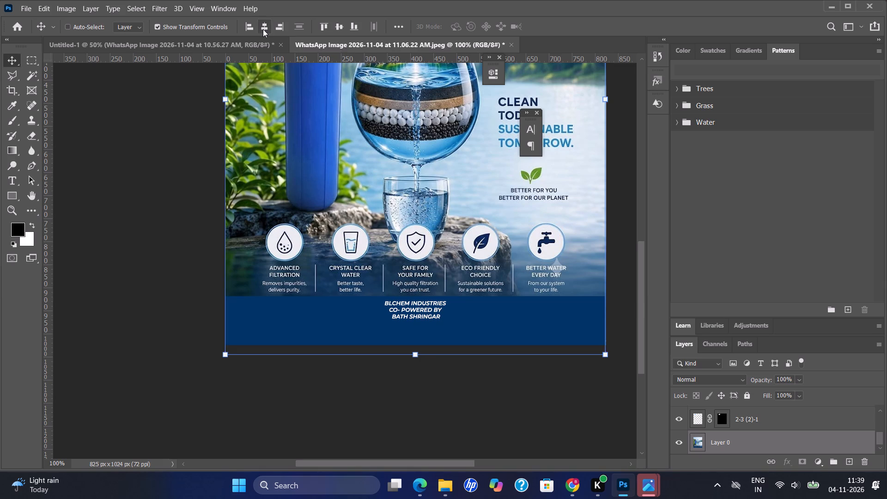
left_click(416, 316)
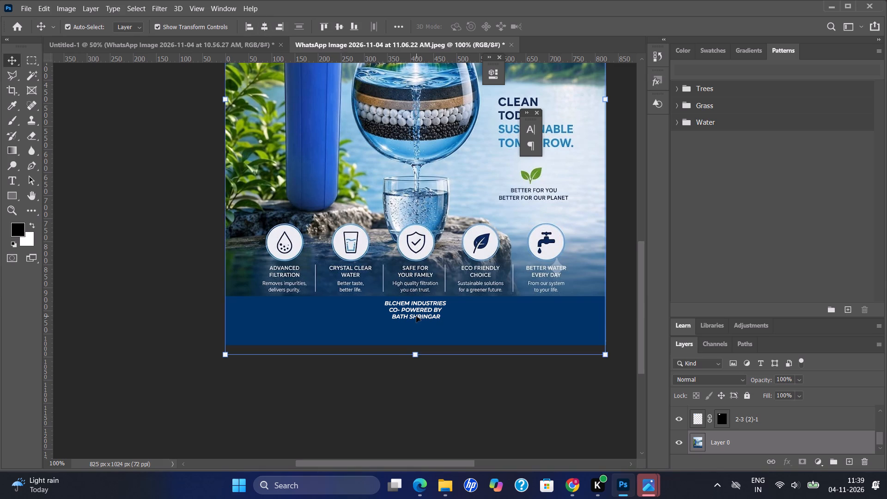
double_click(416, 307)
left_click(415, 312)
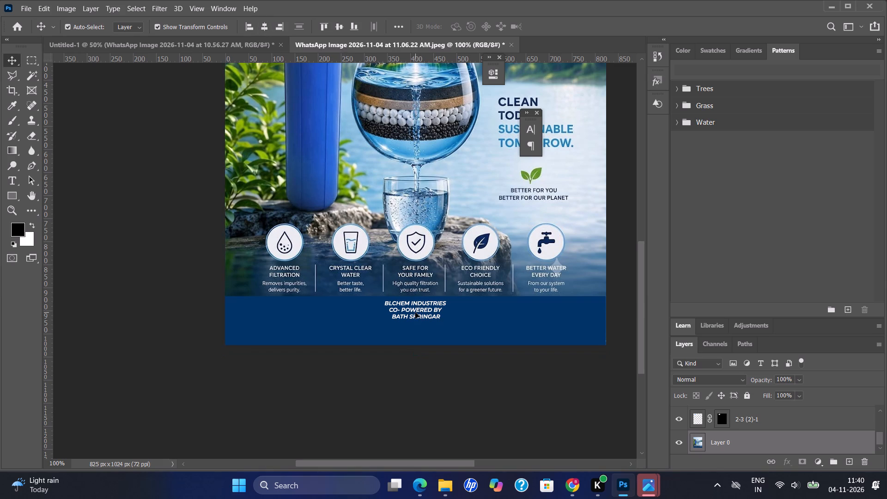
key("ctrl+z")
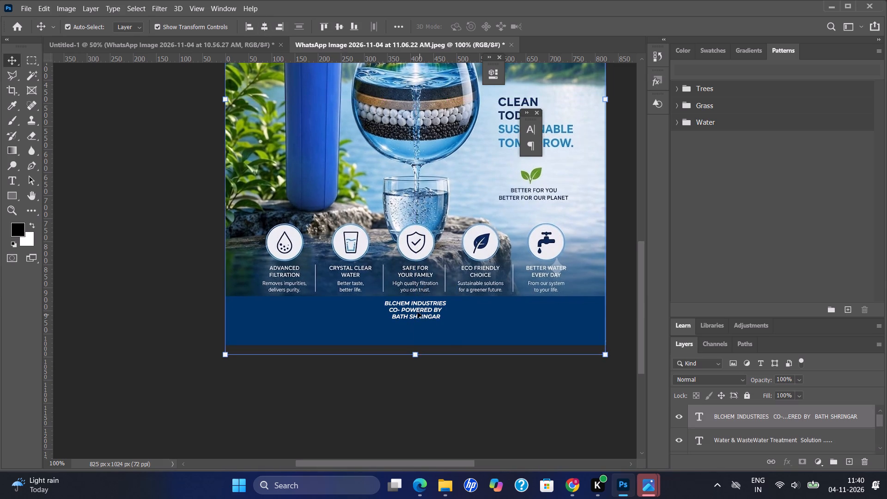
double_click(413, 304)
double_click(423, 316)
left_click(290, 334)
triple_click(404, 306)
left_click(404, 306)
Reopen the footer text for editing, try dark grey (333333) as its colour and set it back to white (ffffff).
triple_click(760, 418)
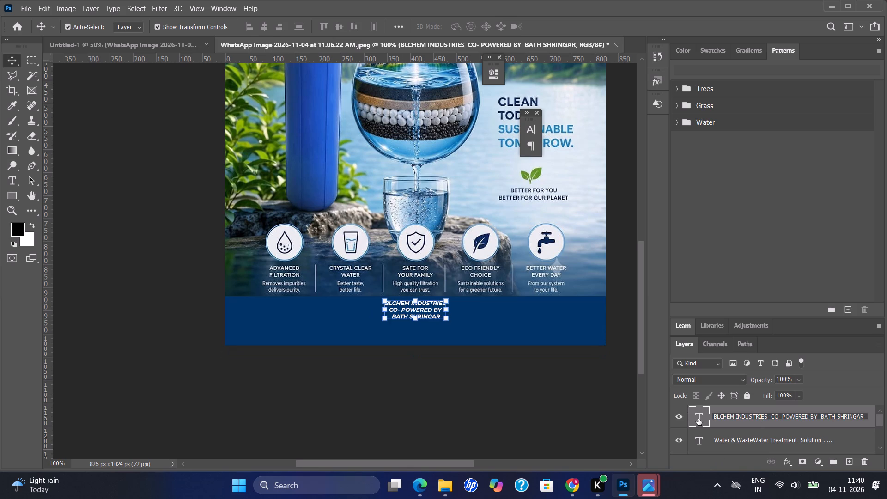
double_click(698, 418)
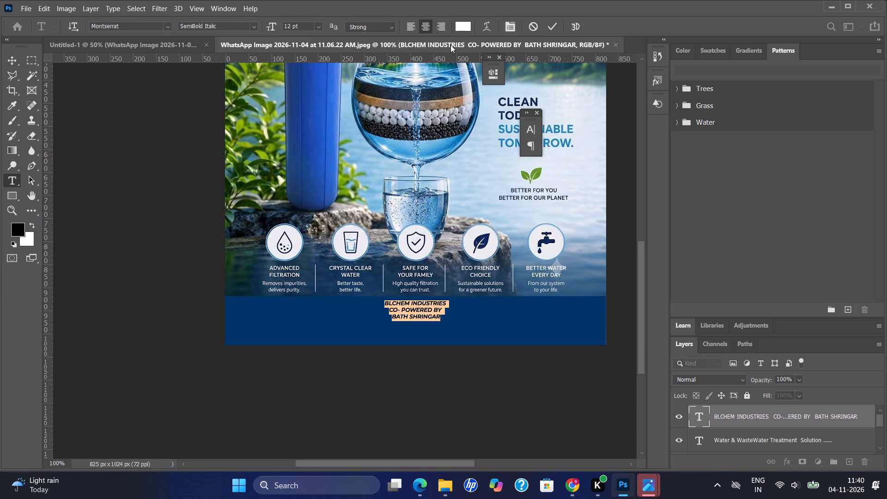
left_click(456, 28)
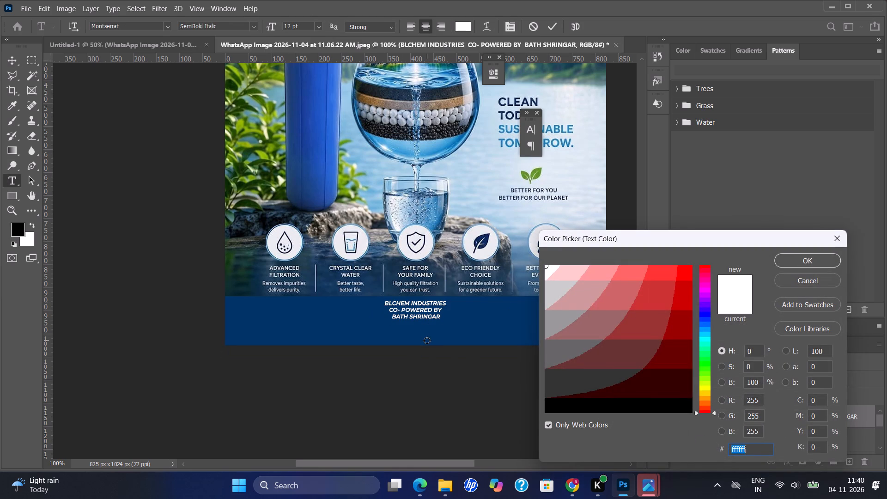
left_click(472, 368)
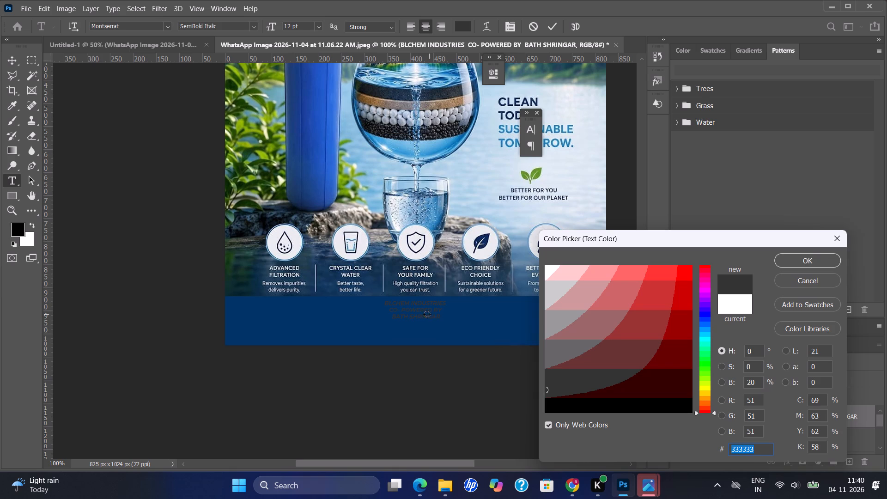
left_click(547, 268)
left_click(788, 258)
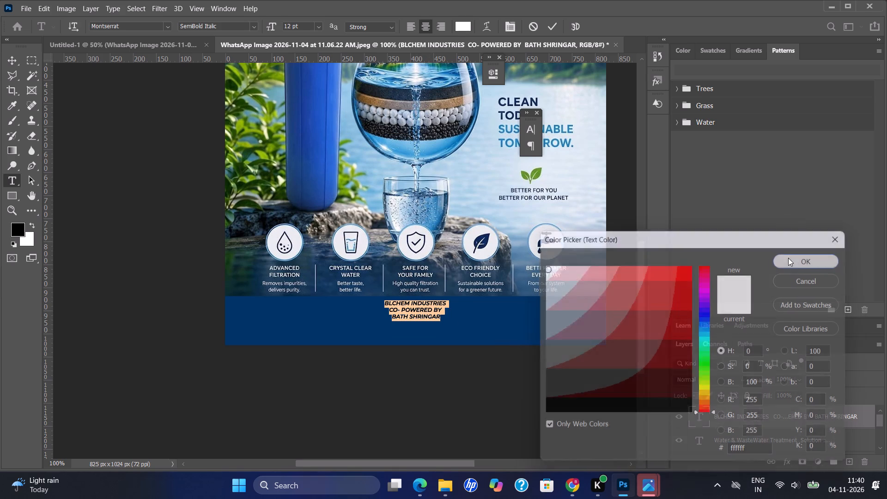
Select only the "CO- POWERED BY" line within the footer text for restyling.
double_click(421, 313)
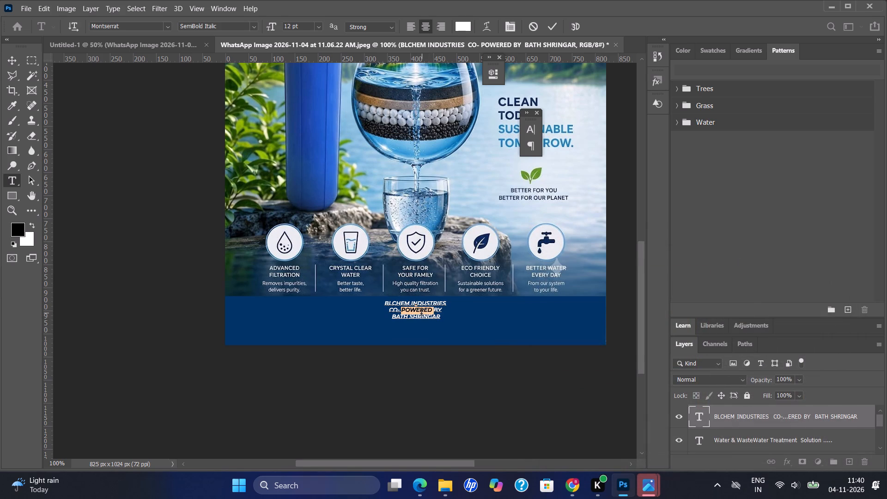
left_click_drag(446, 310, 389, 311)
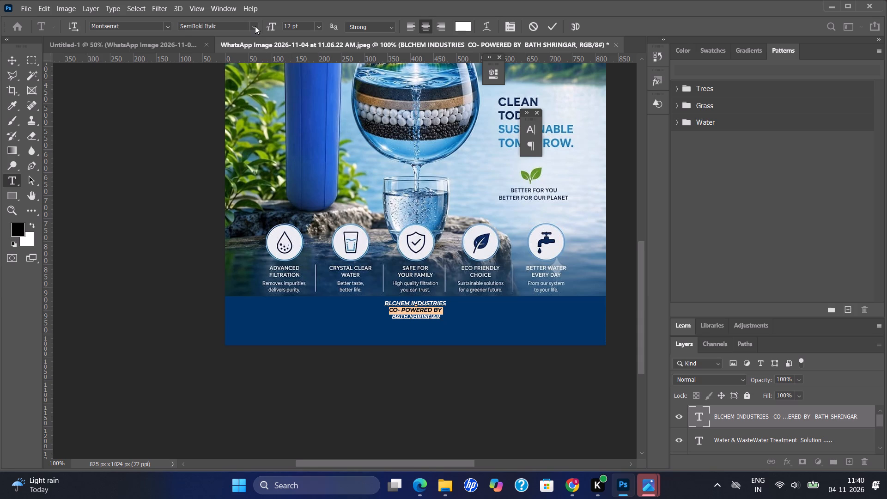
Set the "CO- POWERED BY" line to Medium Italic, commit the footer text and deselect its layer.
left_click(255, 26)
left_click(226, 158)
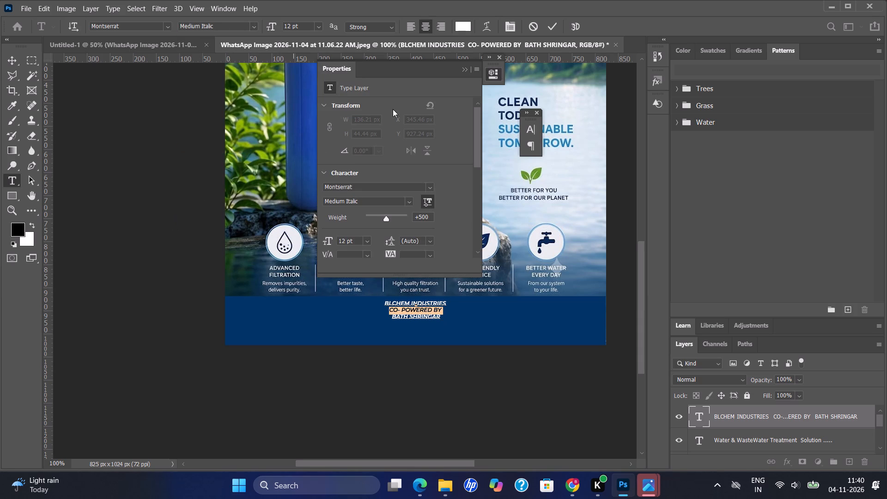
left_click(464, 67)
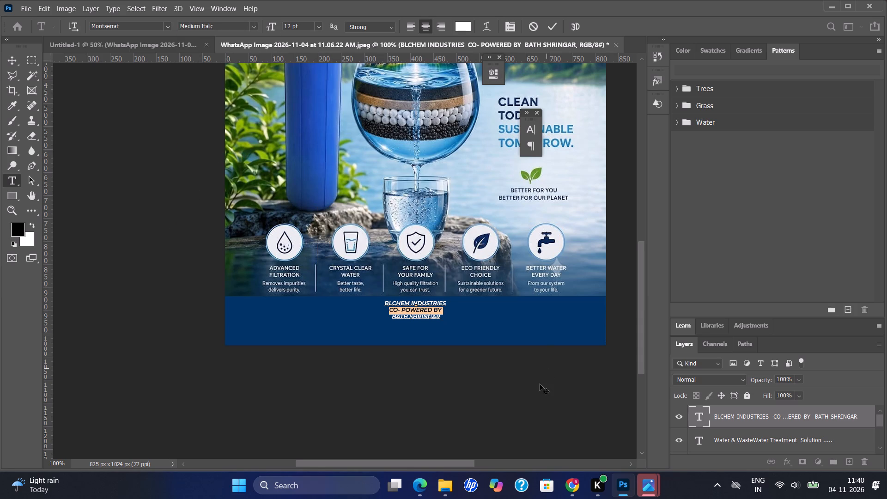
left_click(540, 384)
left_click(432, 315)
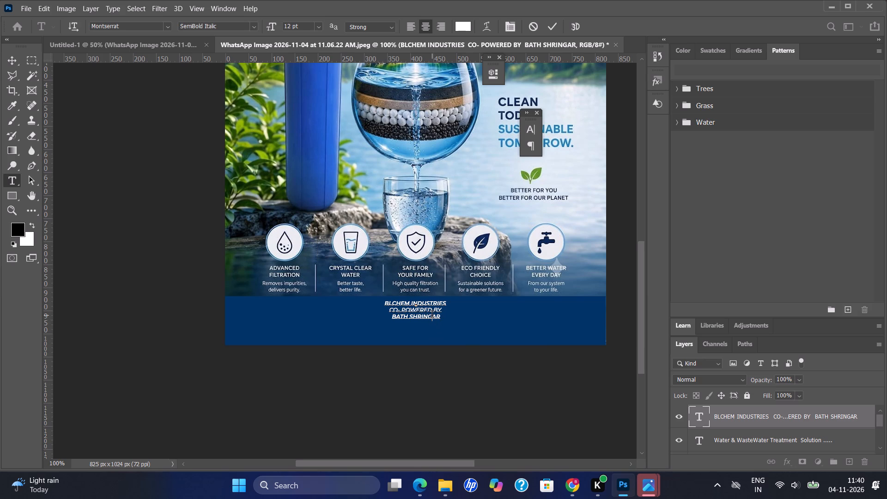
left_click(552, 28)
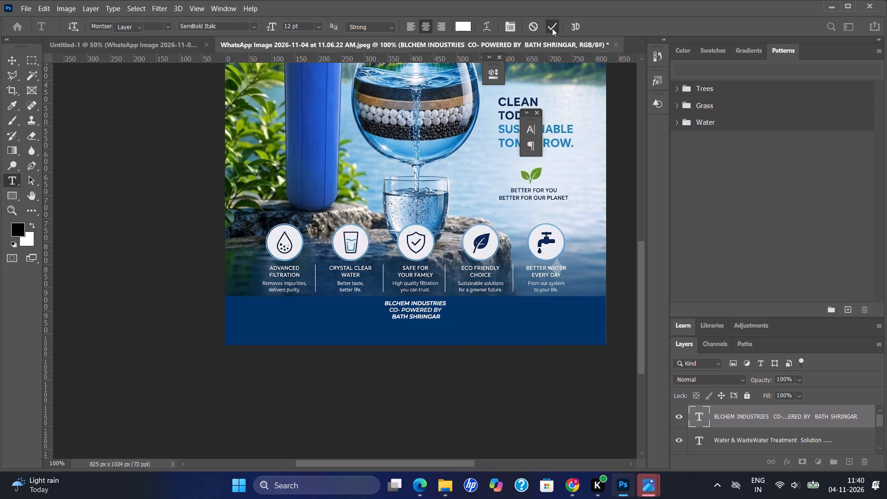
left_click(432, 395)
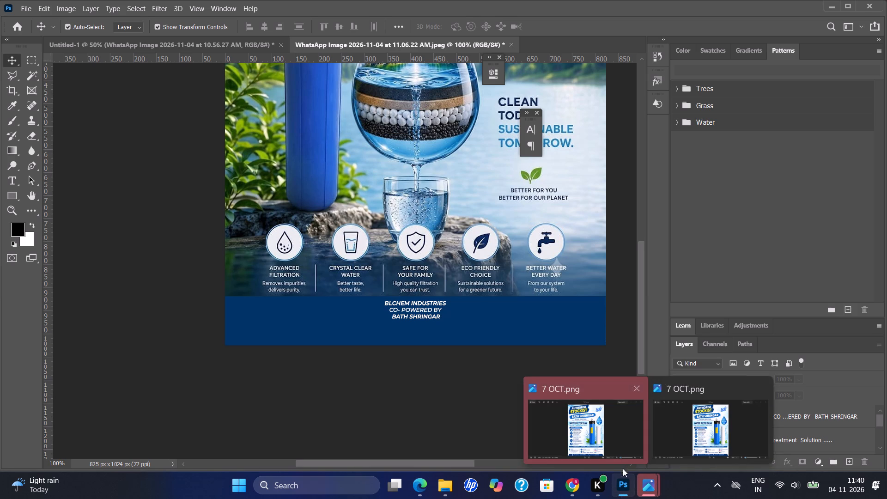
Switch to the Chrome browser, where Pinterest is open.
left_click(574, 487)
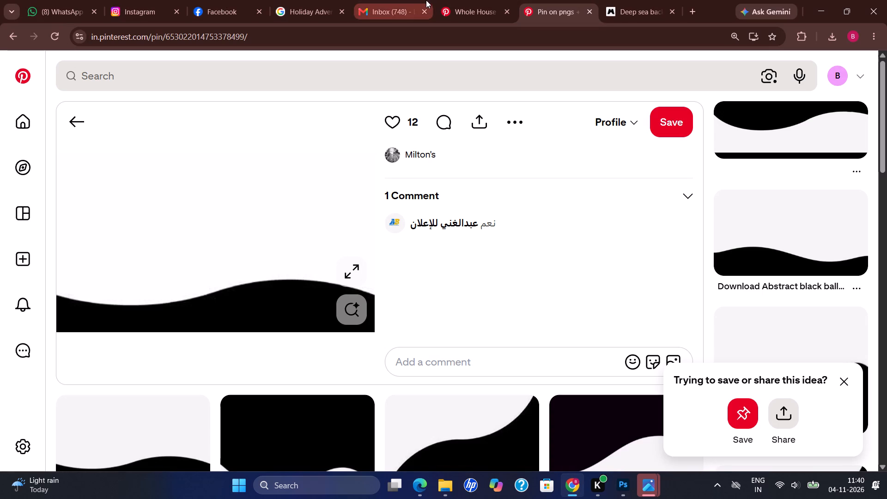
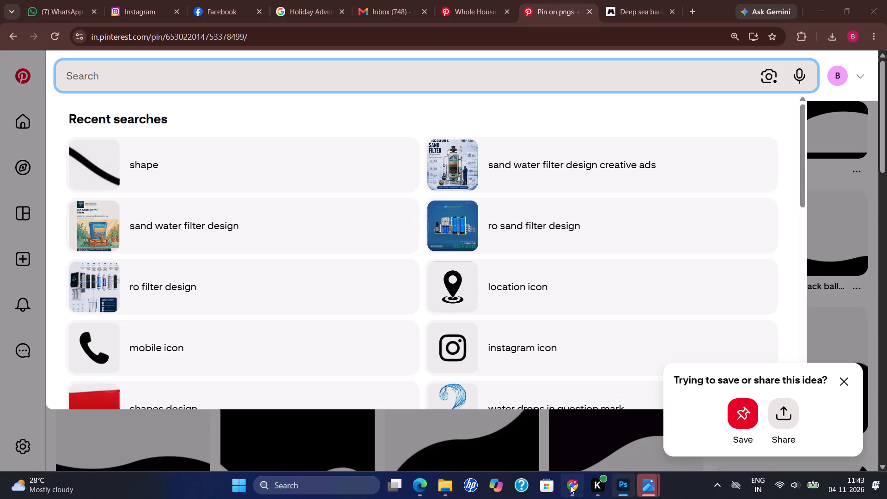
In Chrome, search Pinterest for "address icon" to find a location symbol for the poster.
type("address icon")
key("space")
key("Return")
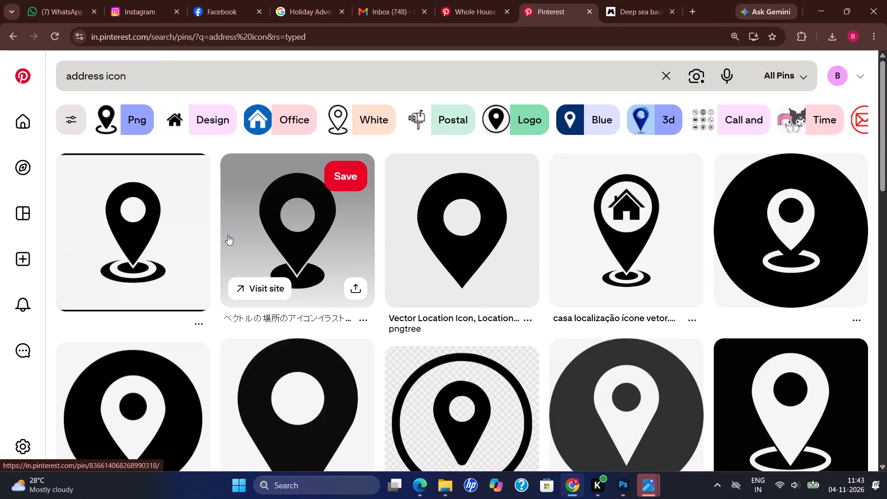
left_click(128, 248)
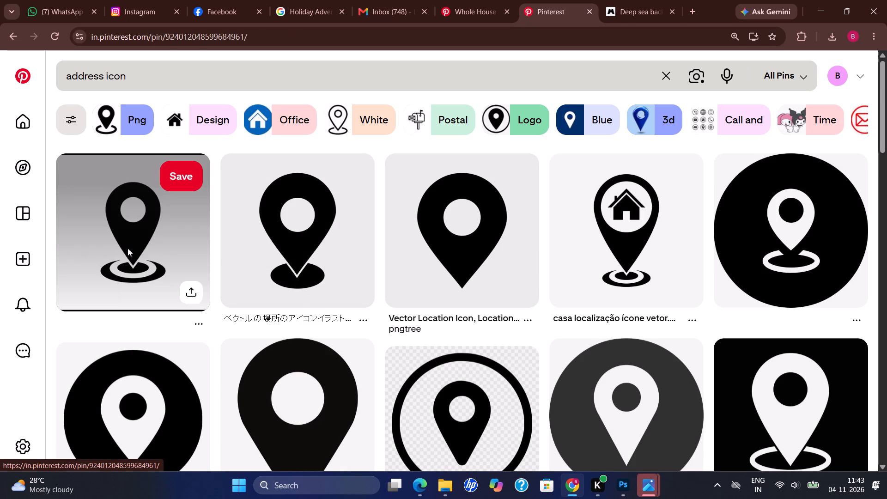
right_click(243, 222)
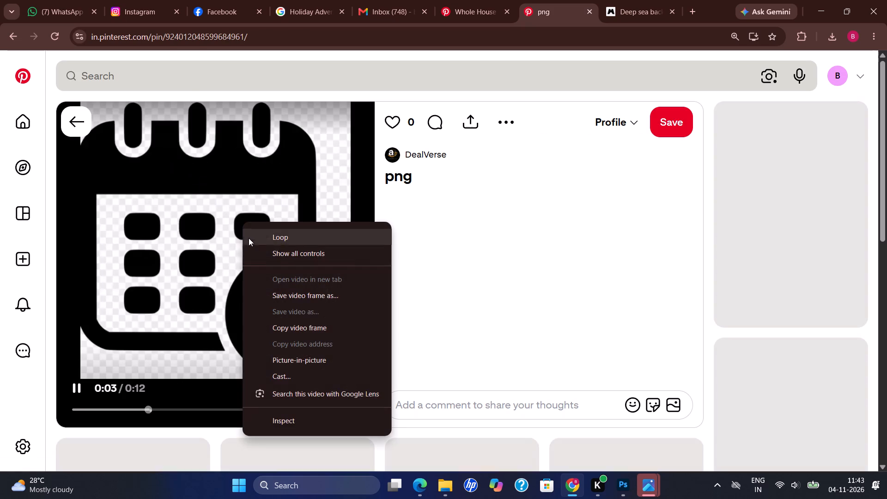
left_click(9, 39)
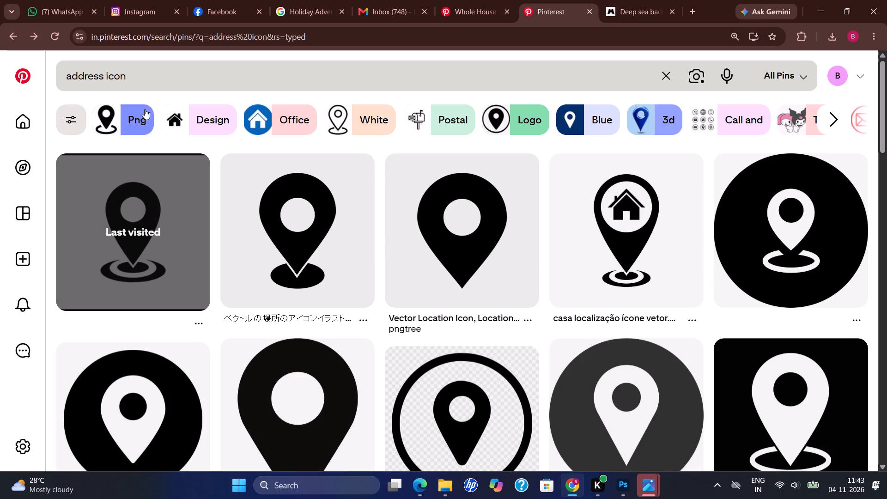
Open the black location pin with the solid oval base from the address icon results and copy its image.
left_click(335, 227)
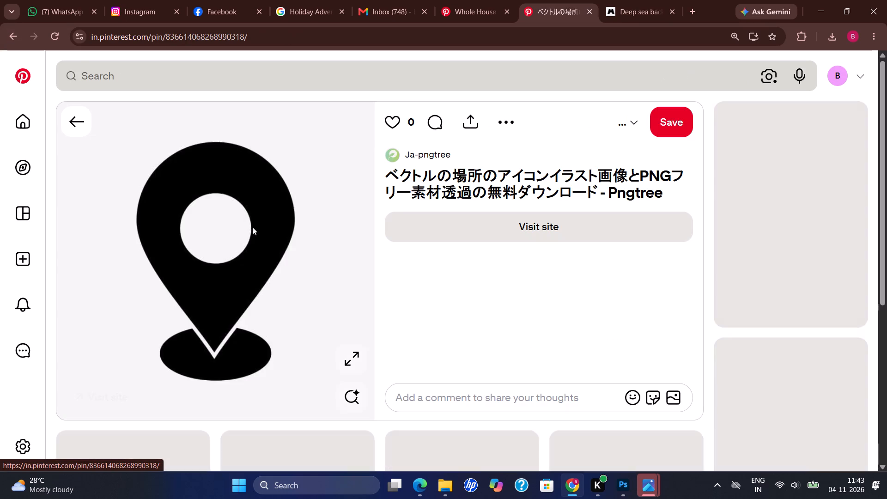
right_click(220, 242)
left_click(257, 294)
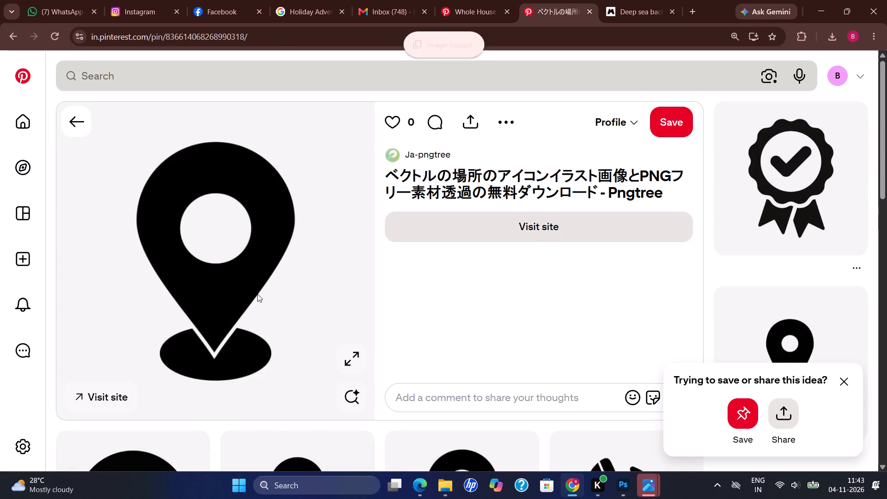
Switch to Photoshop and paste the copied pin icon directly above Layer 0 in the poster.
left_click(625, 478)
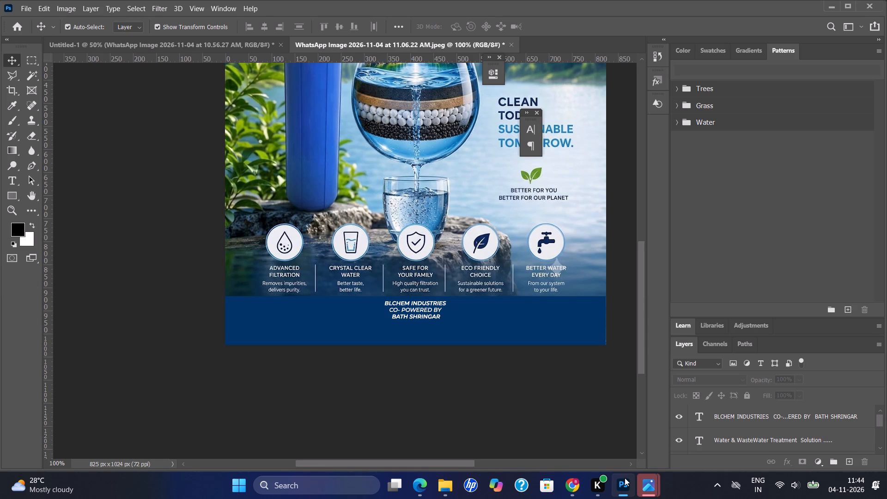
key("v")
left_click(434, 164)
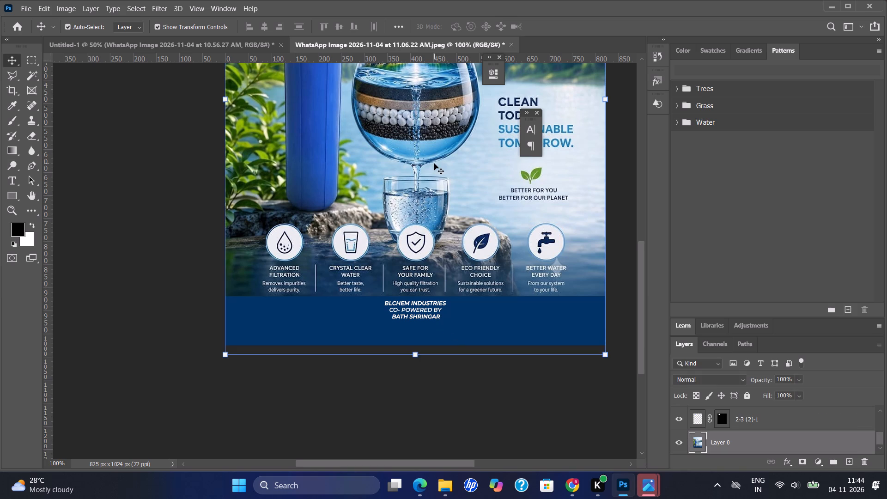
key("ctrl+b")
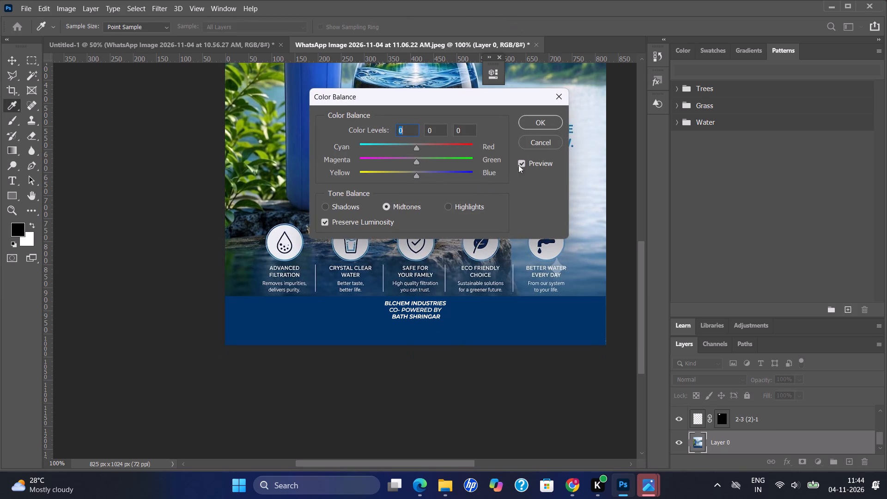
left_click(553, 98)
key("ctrl+v")
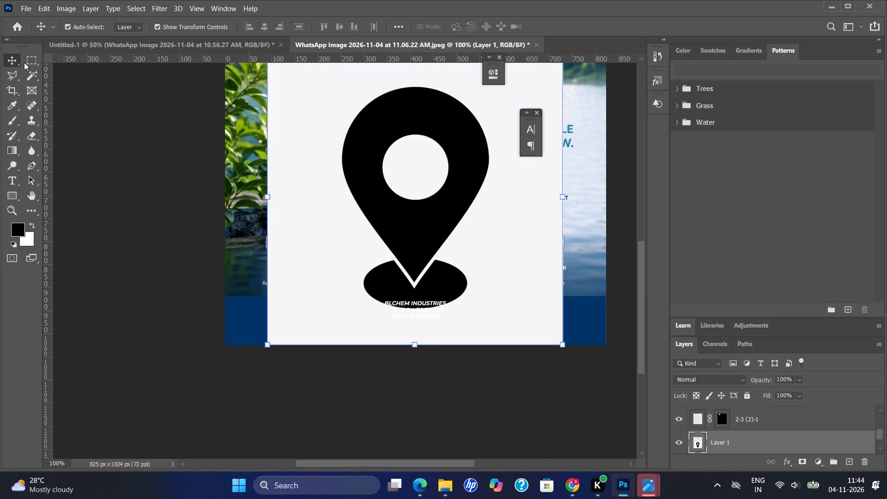
Select the light background around the pasted pin icon with the Magic Wand, delete it and deselect.
left_click_drag(28, 76, 333, 247)
left_click(333, 247)
key("BackSpace")
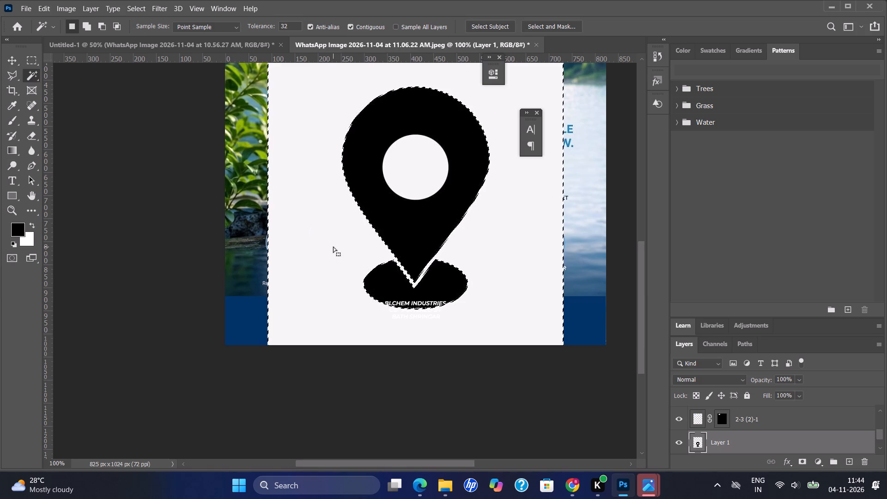
key("ctrl+d")
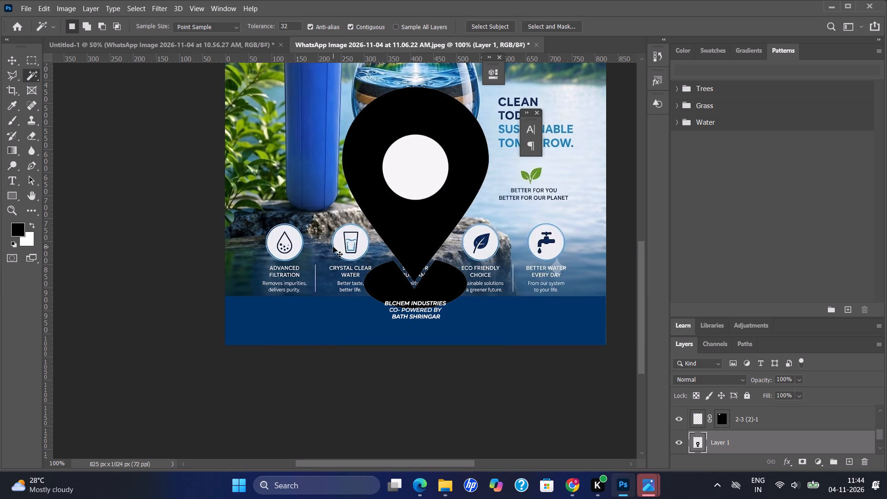
Scale the pin icon down to about 9.87% and place it near the left end of the dark blue footer.
key("ctrl+t")
left_click_drag(491, 310, 423, 189)
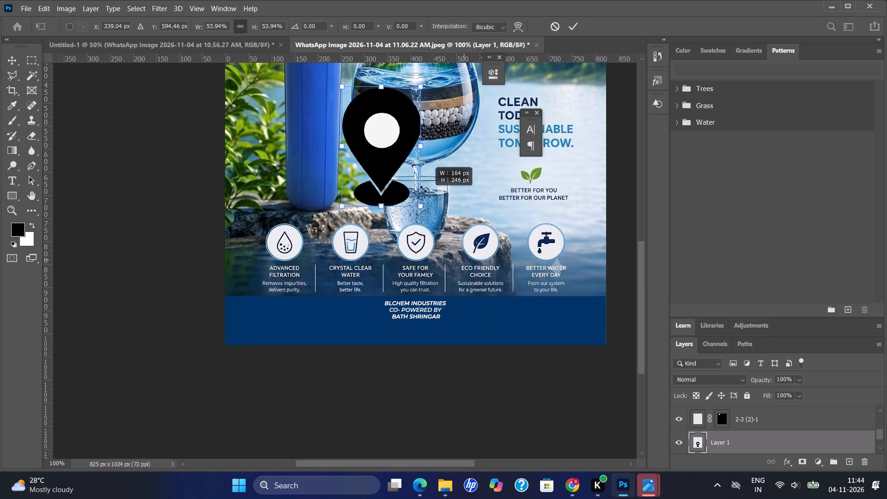
left_click_drag(423, 189, 389, 158)
left_click_drag(366, 116, 250, 305)
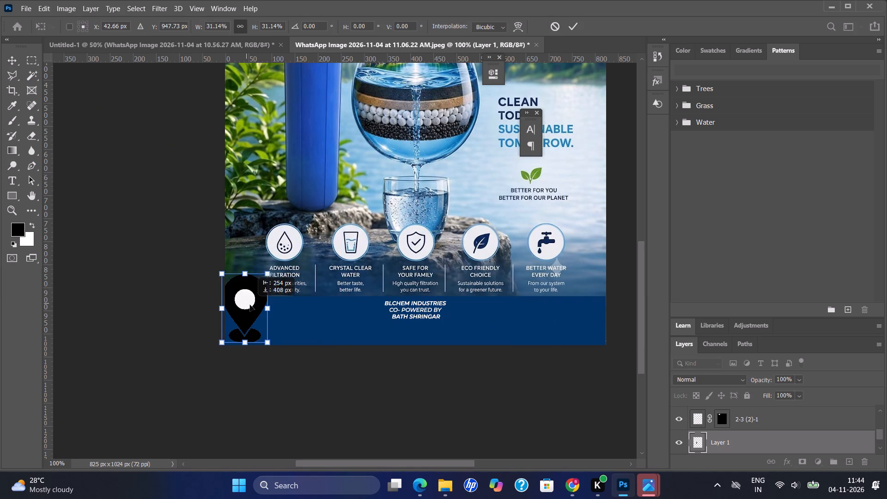
left_click_drag(250, 305, 258, 312)
left_click_drag(284, 354, 268, 331)
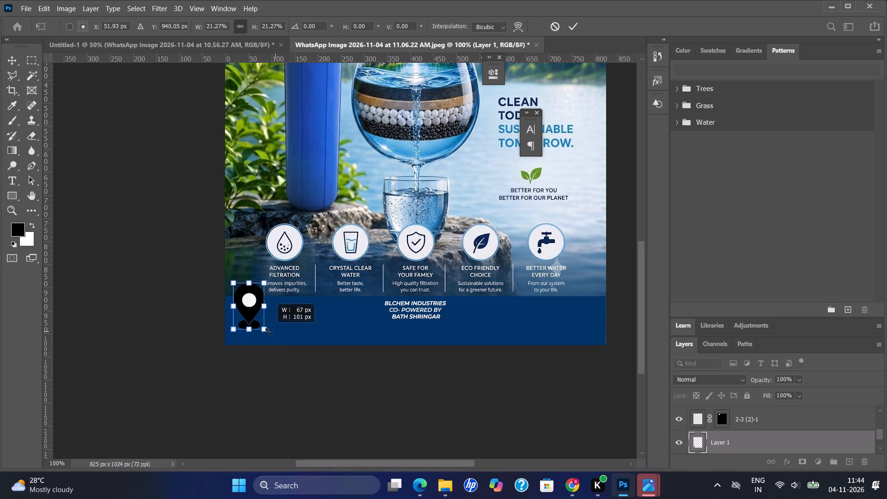
left_click_drag(268, 331, 268, 331)
left_click_drag(252, 297, 257, 310)
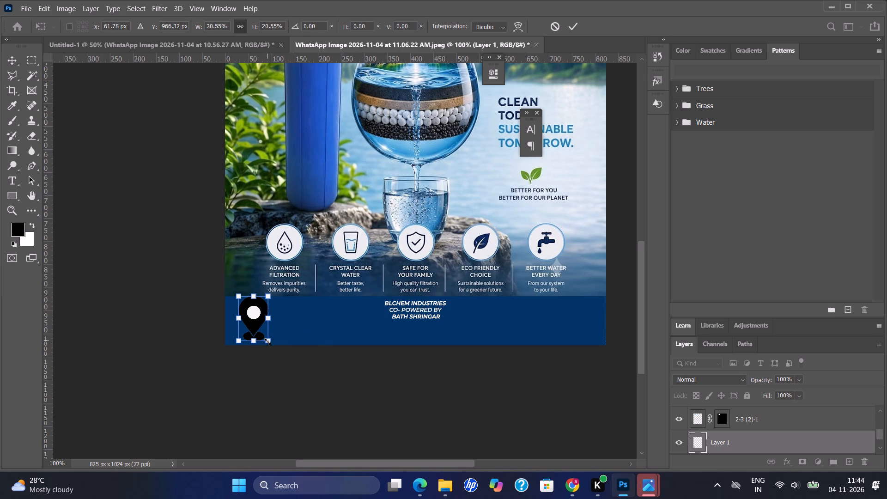
left_click_drag(268, 341, 254, 330)
left_click_drag(252, 321, 248, 331)
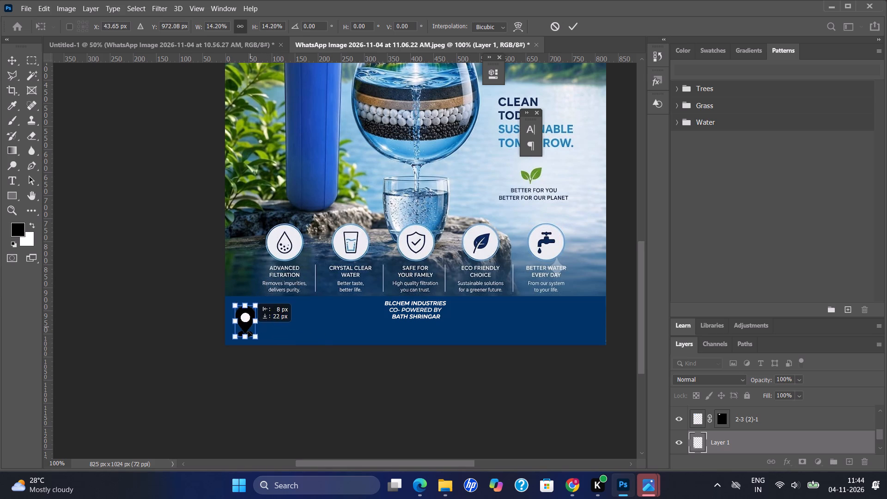
left_click_drag(248, 331, 247, 335)
left_click_drag(256, 341, 254, 335)
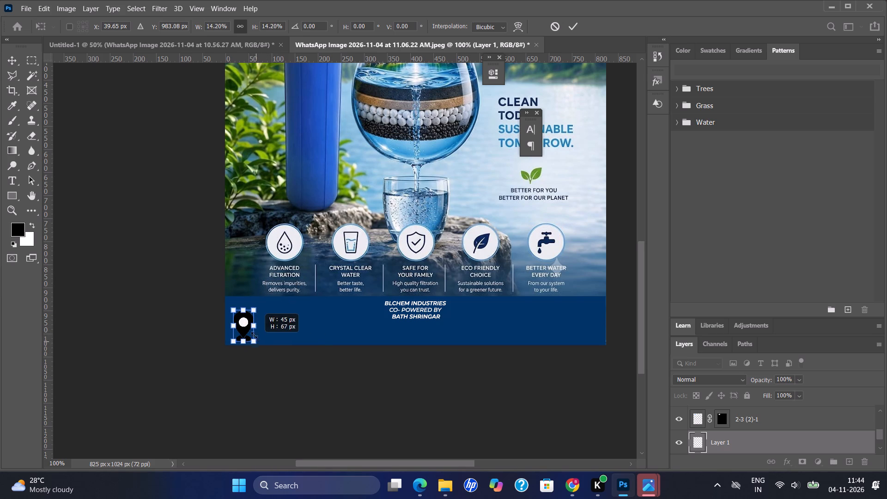
left_click_drag(254, 335, 252, 330)
Nudge the pin icon 7 px down and 3 px right within the footer.
key("Down")
key("Down")
key("Down")
key("Down")
key("Down")
key("Down")
key("Down")
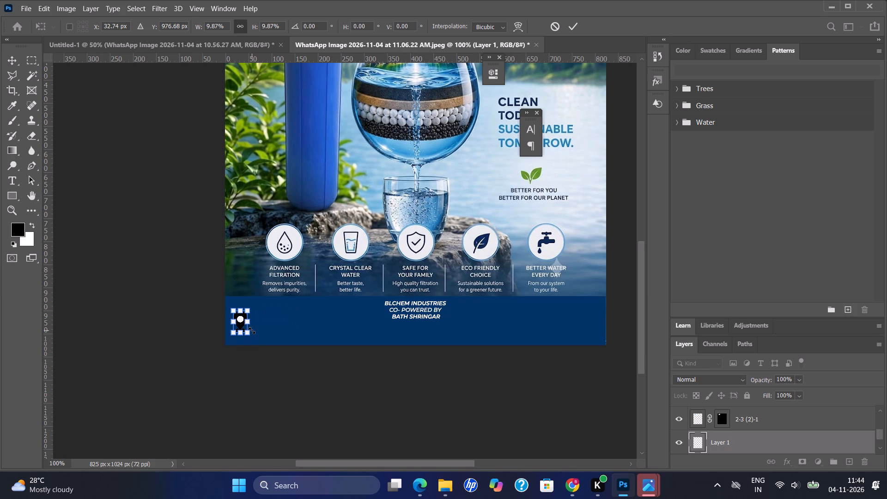
key("Right")
key("Right")
key("Right")
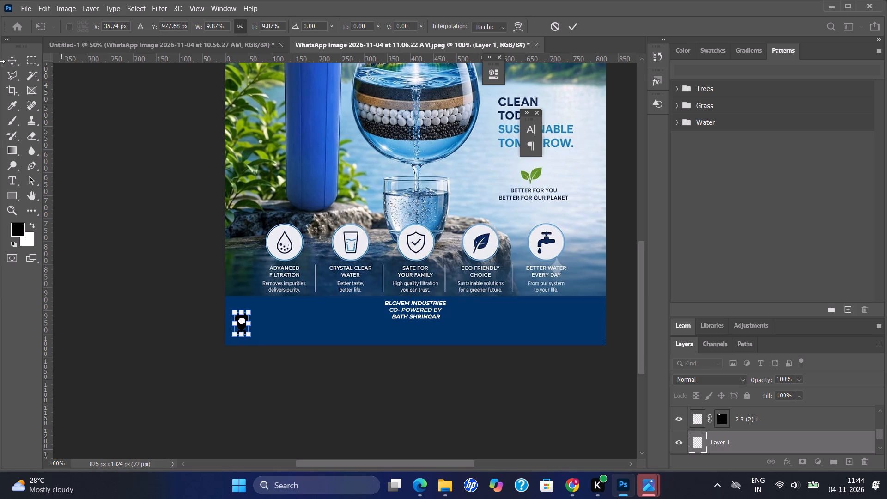
Apply the resizing and clear the white circle in the pin icon's centre using the Magic Wand.
left_click(27, 73)
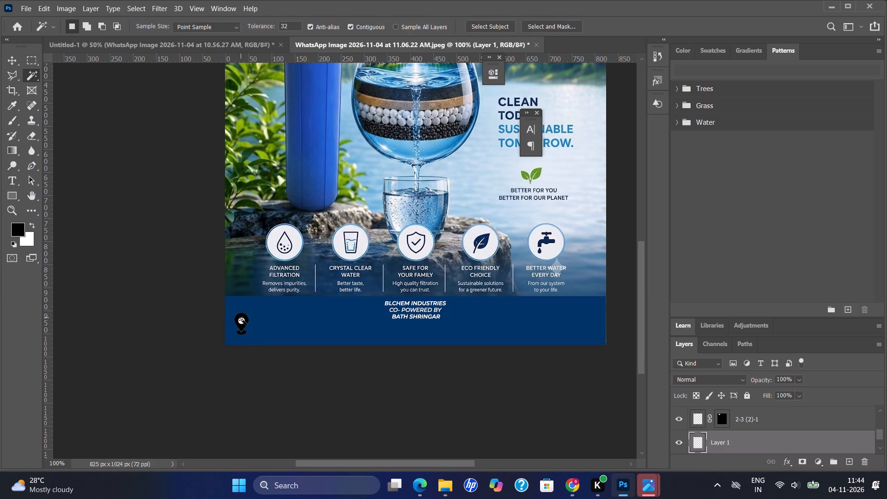
left_click(242, 320)
key("BackSpace")
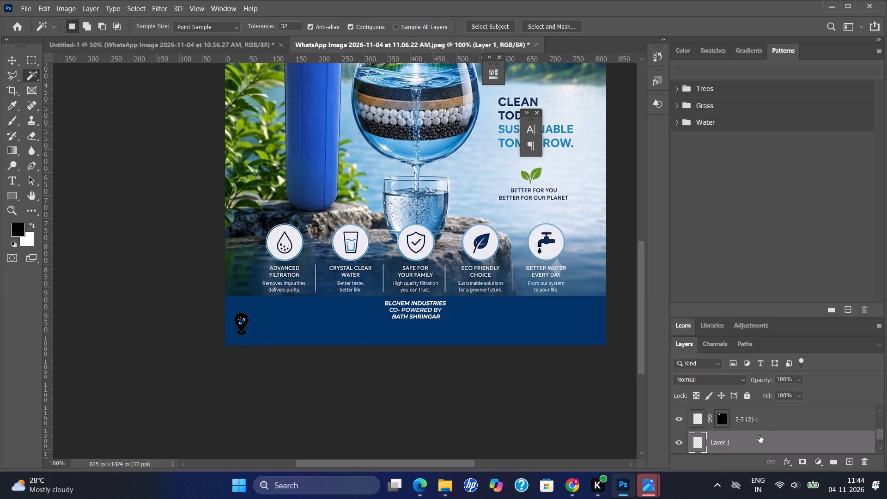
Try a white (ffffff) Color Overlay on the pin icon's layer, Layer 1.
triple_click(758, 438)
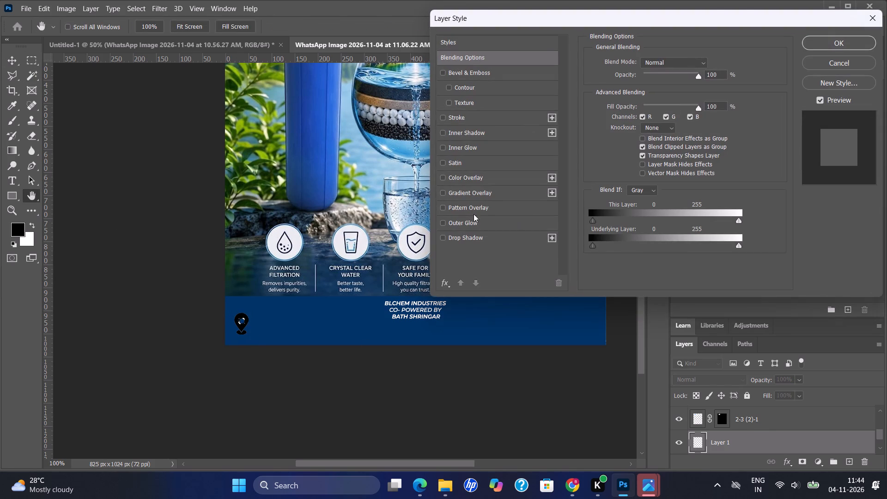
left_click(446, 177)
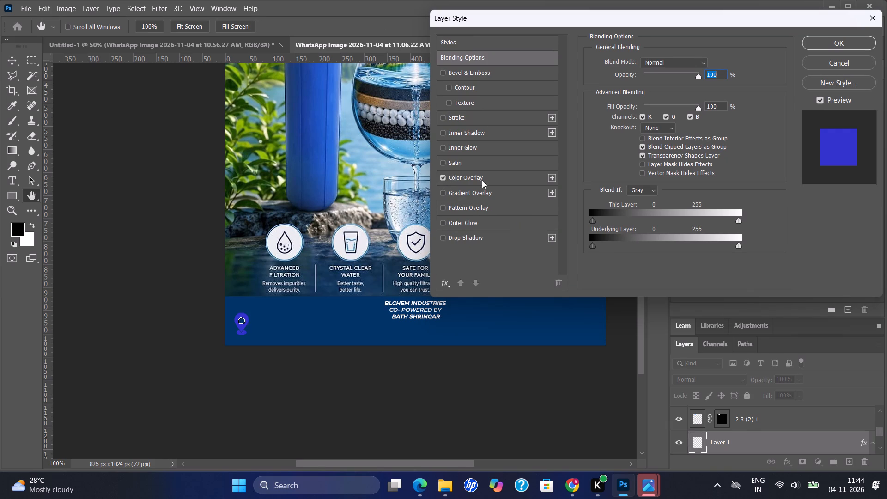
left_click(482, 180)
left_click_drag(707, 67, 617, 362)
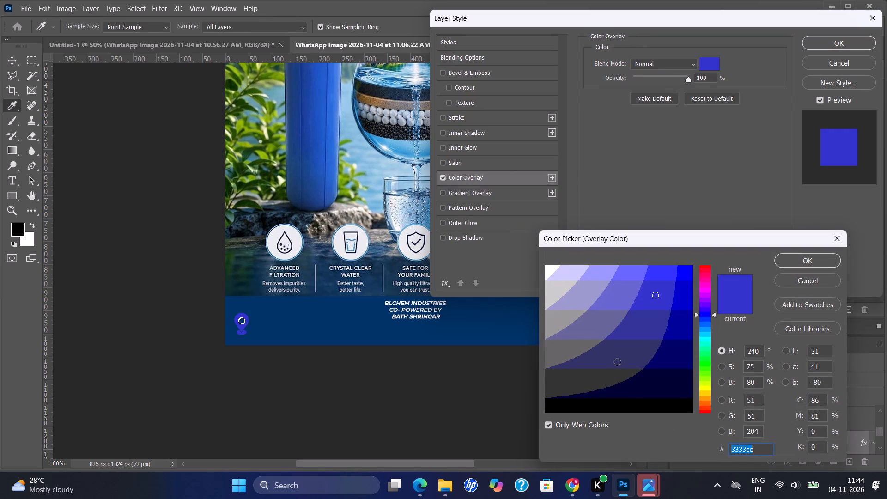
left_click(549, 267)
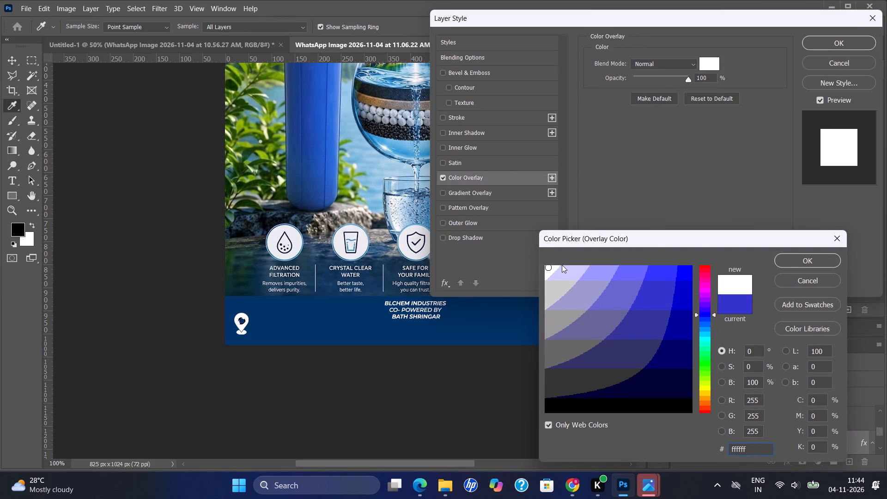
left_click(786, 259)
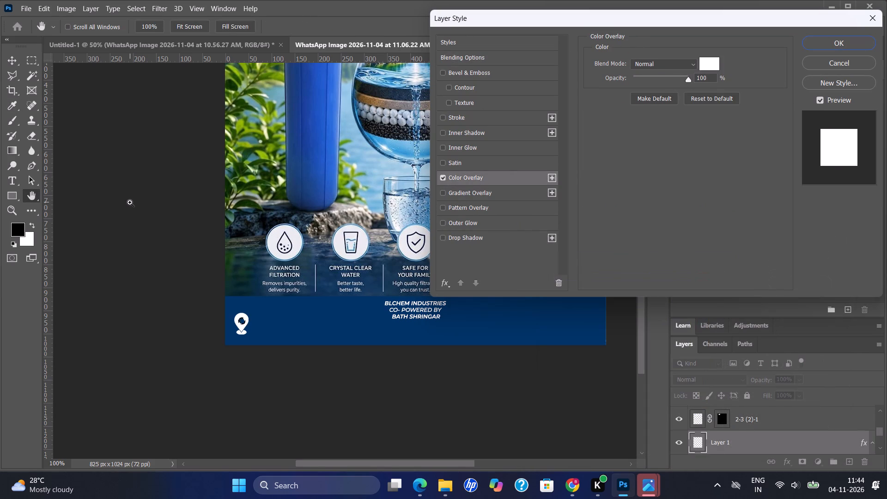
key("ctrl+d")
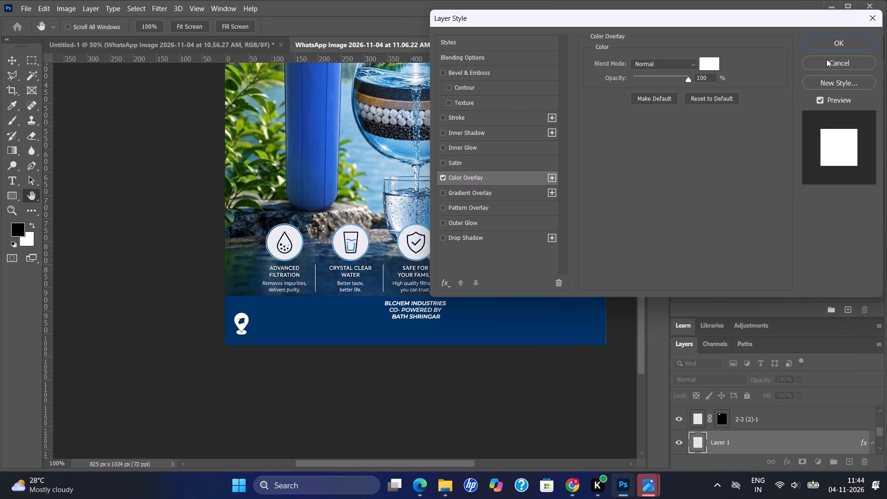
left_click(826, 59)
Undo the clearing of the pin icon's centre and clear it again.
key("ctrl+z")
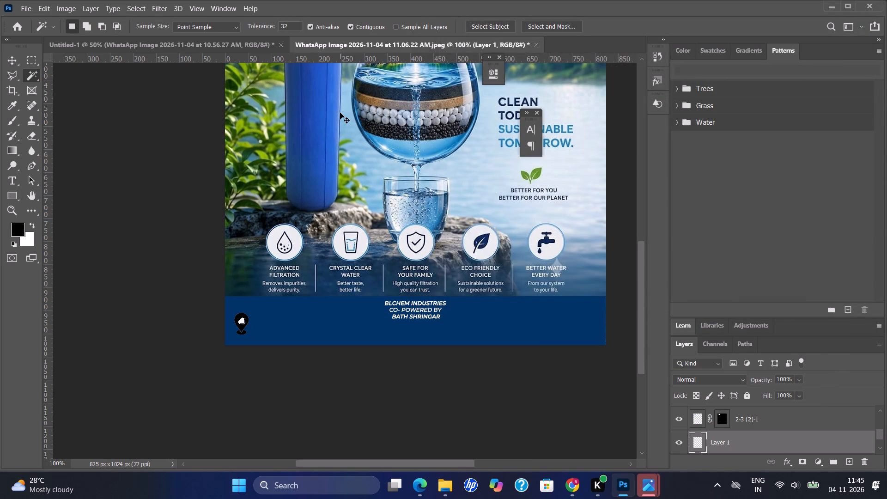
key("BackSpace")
Apply a white (ffffff) Color Overlay to the pin icon's layer, Layer 1.
triple_click(770, 442)
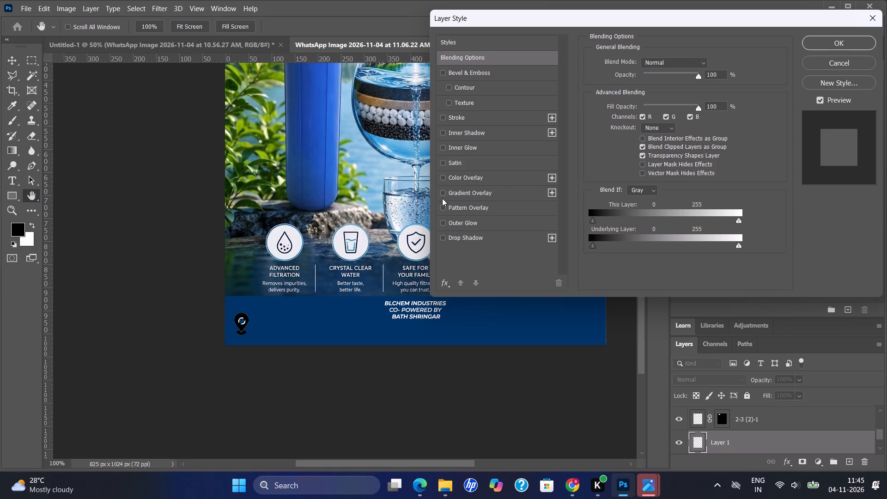
left_click(444, 180)
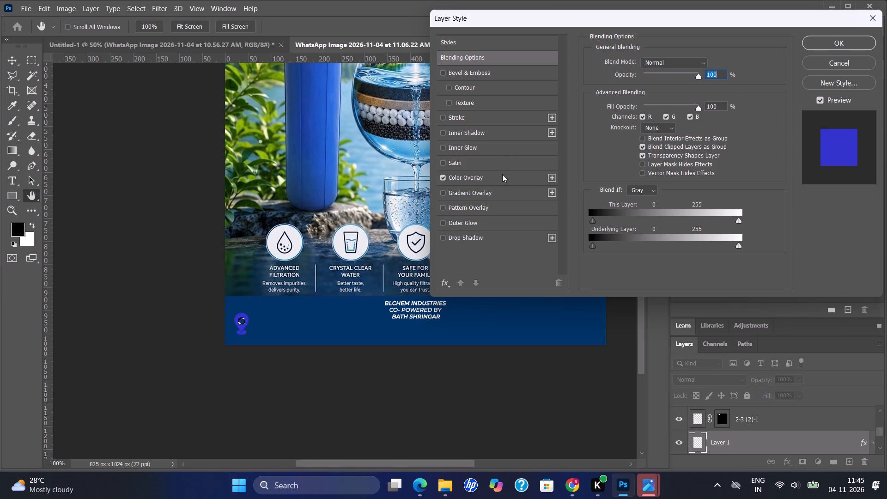
double_click(502, 174)
left_click(703, 65)
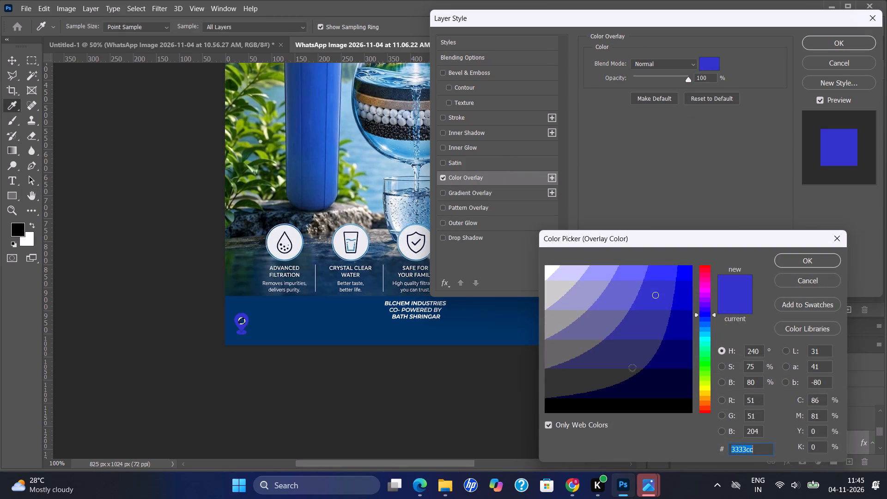
left_click(547, 264)
left_click(547, 267)
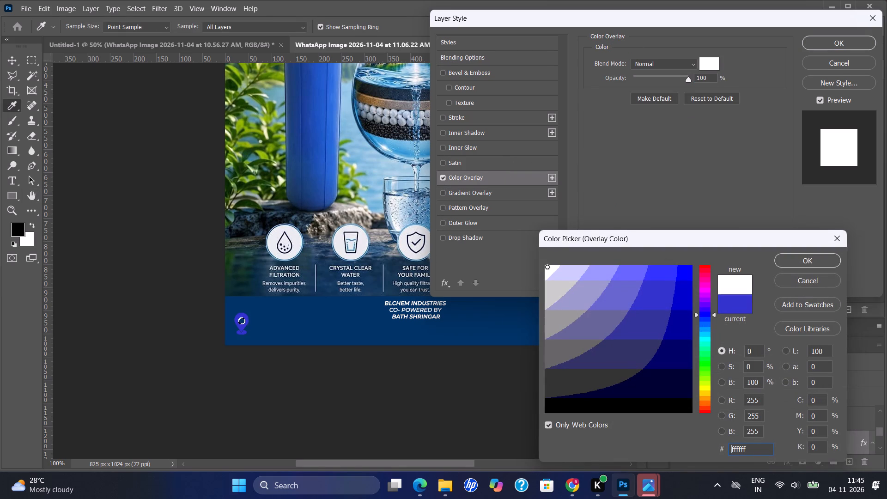
left_click(792, 257)
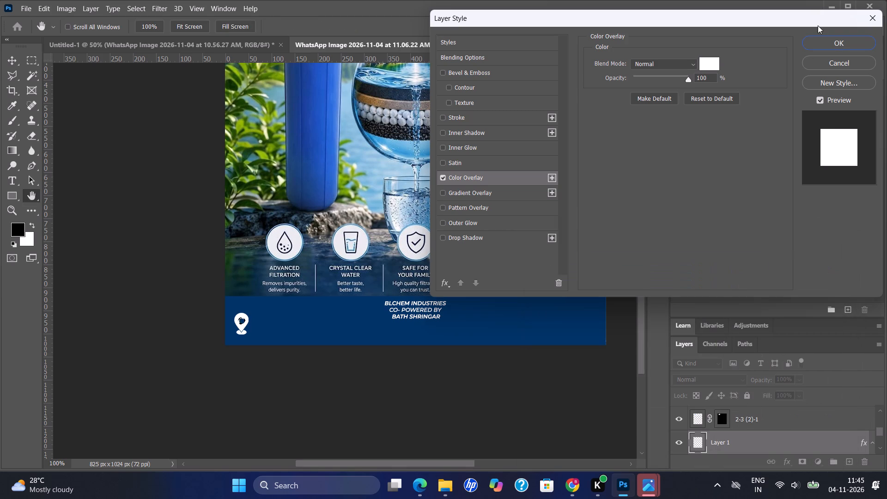
left_click(821, 41)
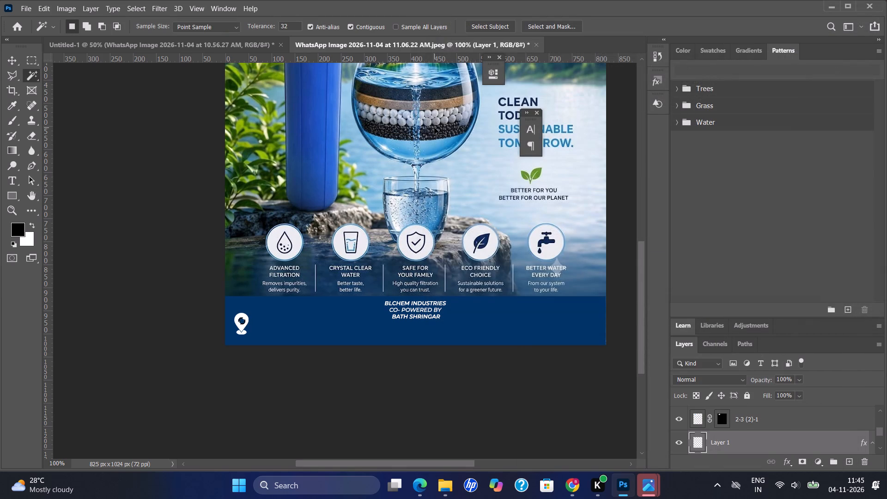
Scale the pin icon to about 69.5% and nudge it a few pixels down and 1 px right in the footer.
key("ctrl+d")
key("ctrl+r")
key("ctrl+t")
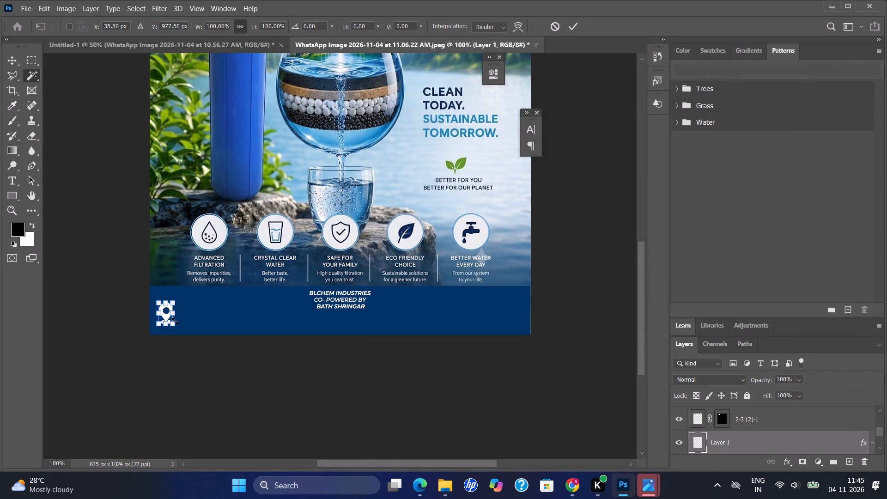
left_click_drag(175, 321, 169, 315)
key("Down")
key("Down")
key("Down")
key("Down")
key("Down")
key("Down")
key("Down")
key("Down")
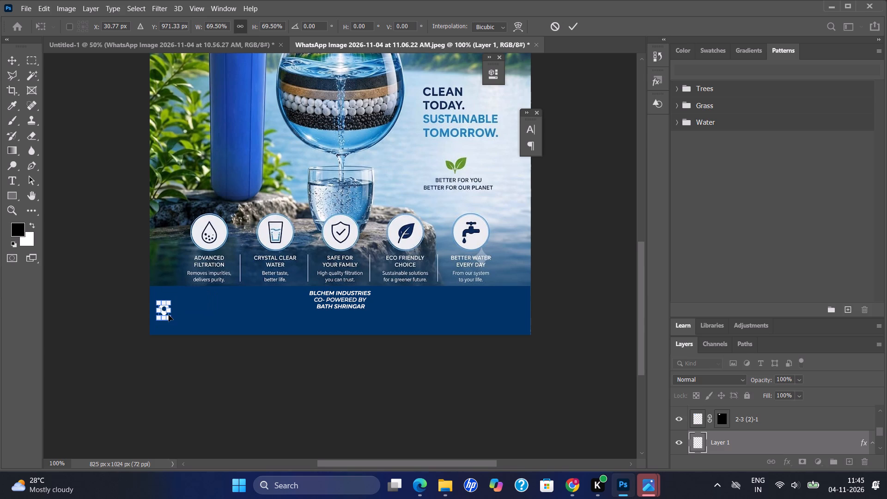
key("Right")
key("Up")
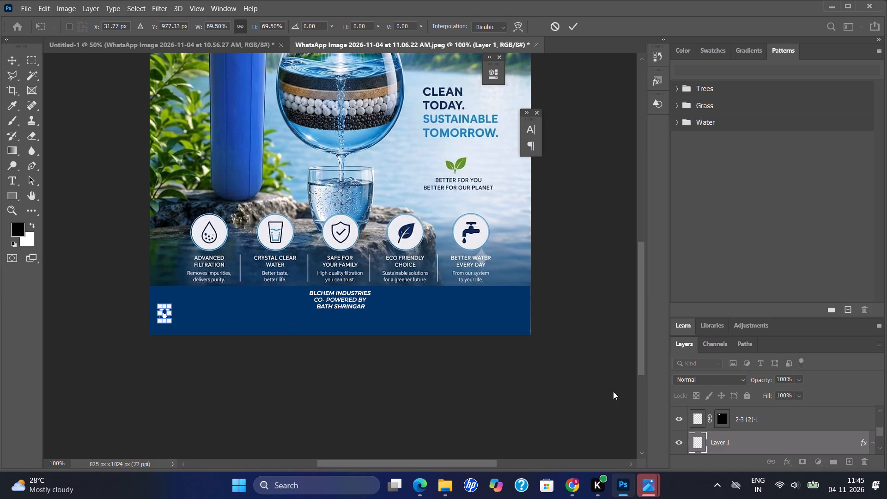
double_click(337, 303)
left_click(322, 395)
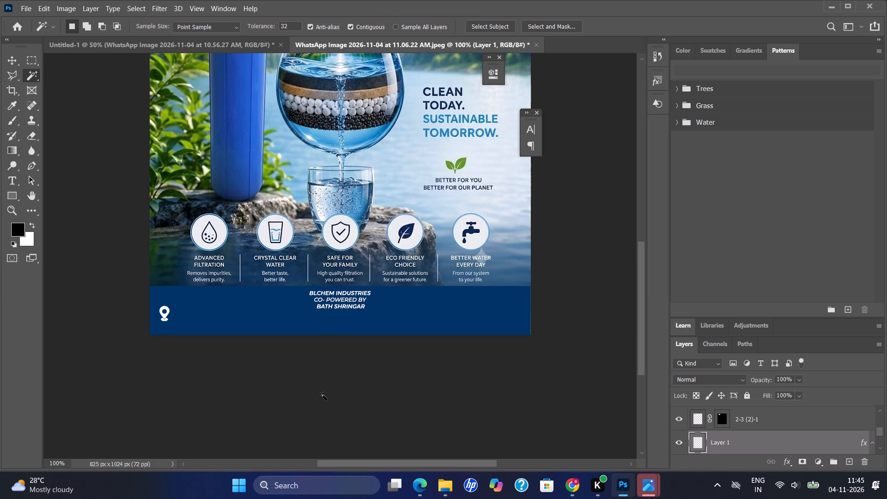
Nudge the pin icon another 5 px down within the footer.
key("v")
key("Down")
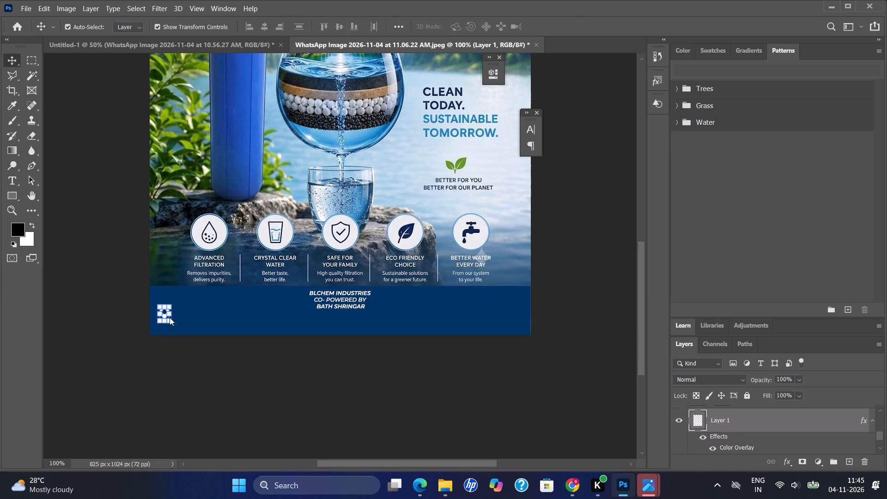
key("Down")
key("Down")
key("Down")
key("Down")
Shrink the pin icon again to about 70.6%, roughly 16 px wide by 23 px high.
left_click_drag(171, 323, 171, 316)
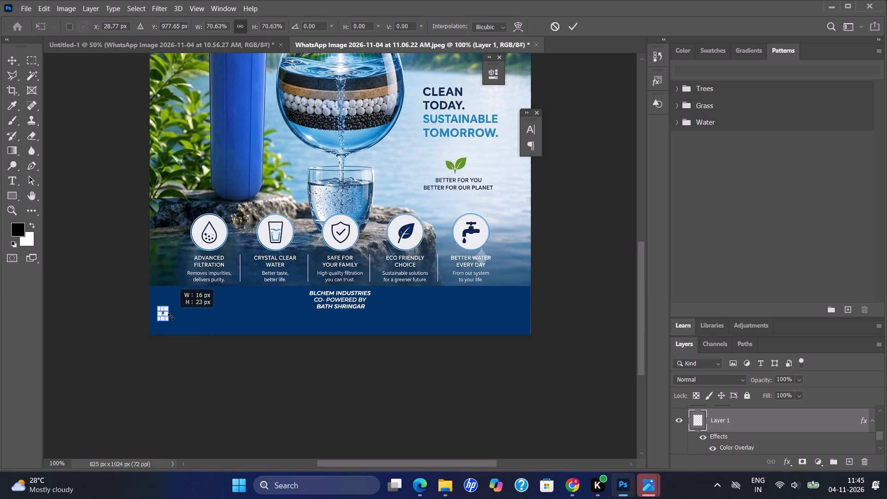
left_click_drag(171, 316, 172, 316)
key("Return")
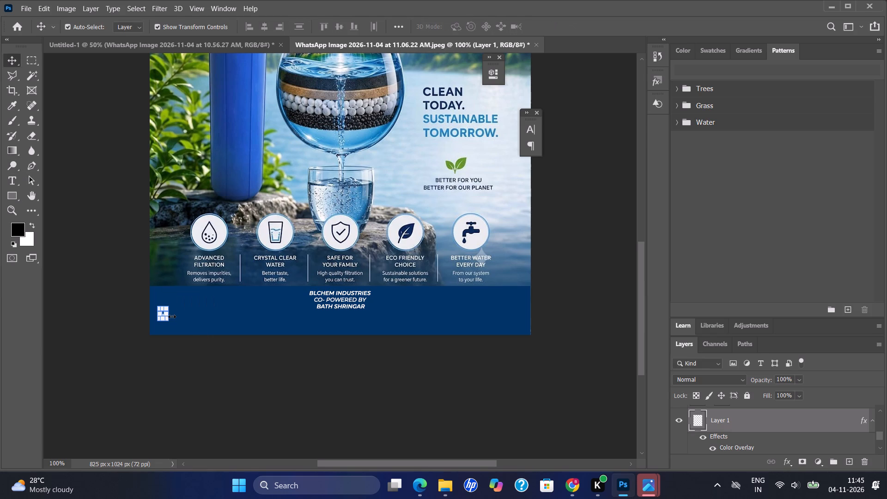
left_click(166, 347)
Nudge the reduced pin icon up by a net 9 px within the footer.
left_click(163, 311)
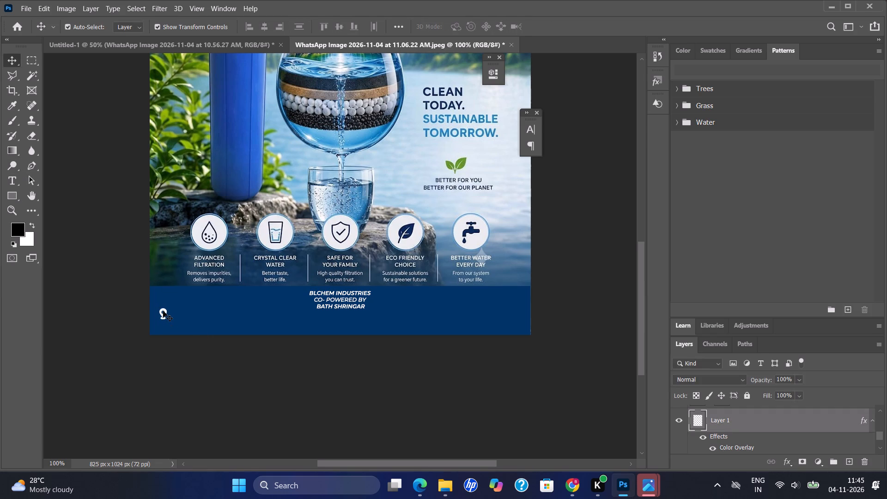
key("Up")
key("Up")
key("Up")
key("Up")
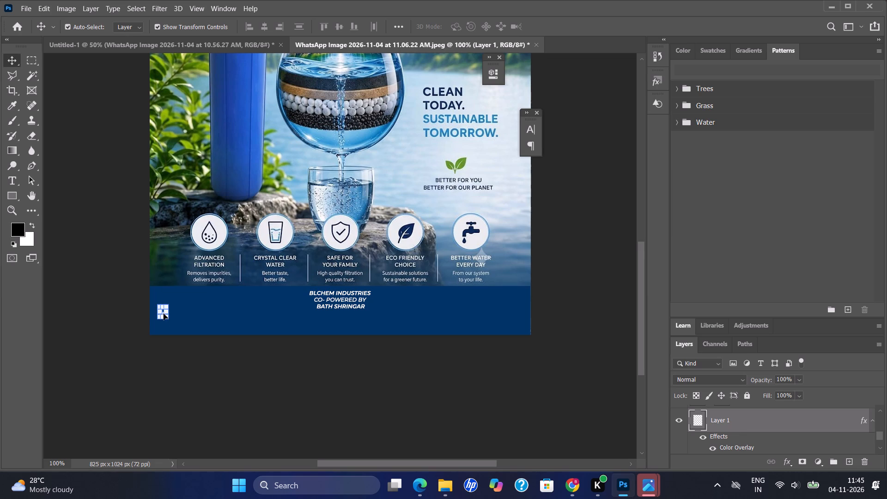
key("Up")
key("Up")
key("Up")
key("Up")
key("Up")
key("Up")
key("Down")
key("Return")
left_click(225, 354)
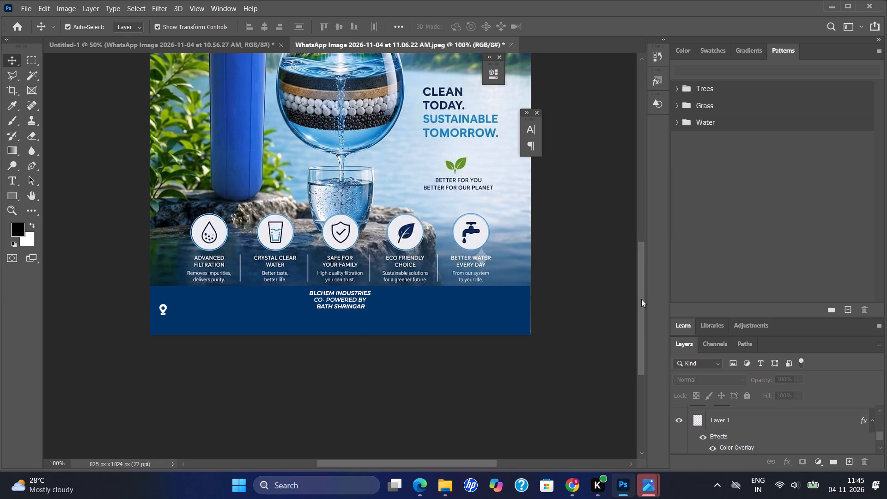
Delete the footer text layer reading BLCHEM INDUSTRIES CO- POWERED BY BATH SHRINGAR.
left_click_drag(641, 299, 641, 205)
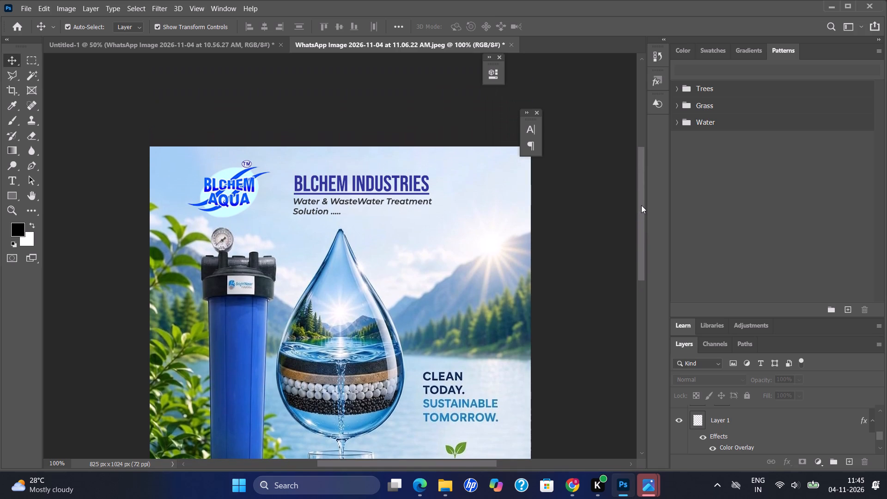
left_click_drag(641, 205, 626, 295)
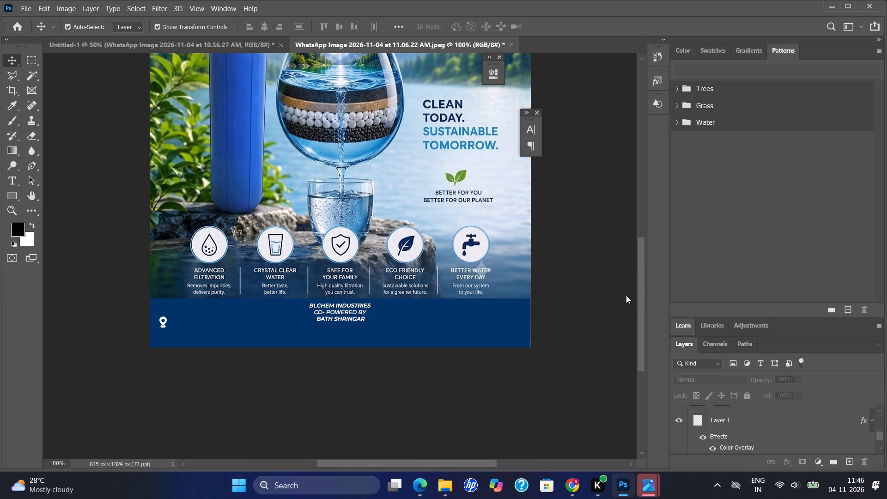
left_click_drag(626, 295, 627, 292)
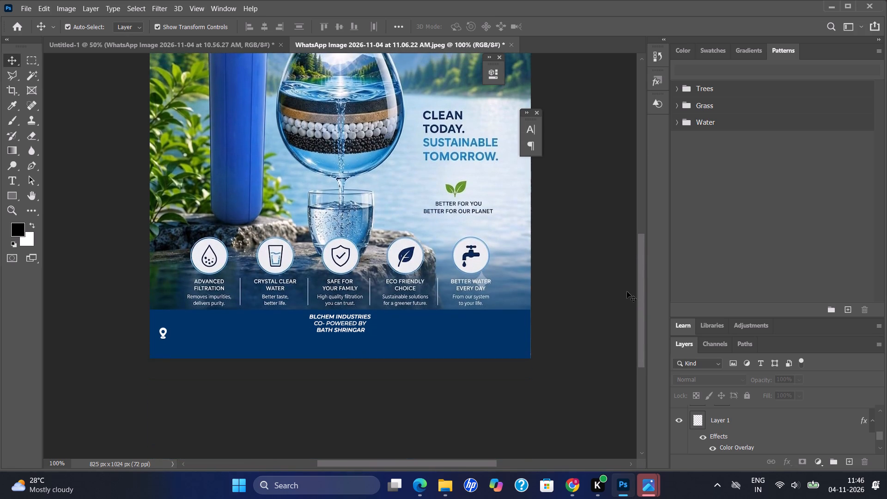
left_click(334, 336)
left_click(336, 325)
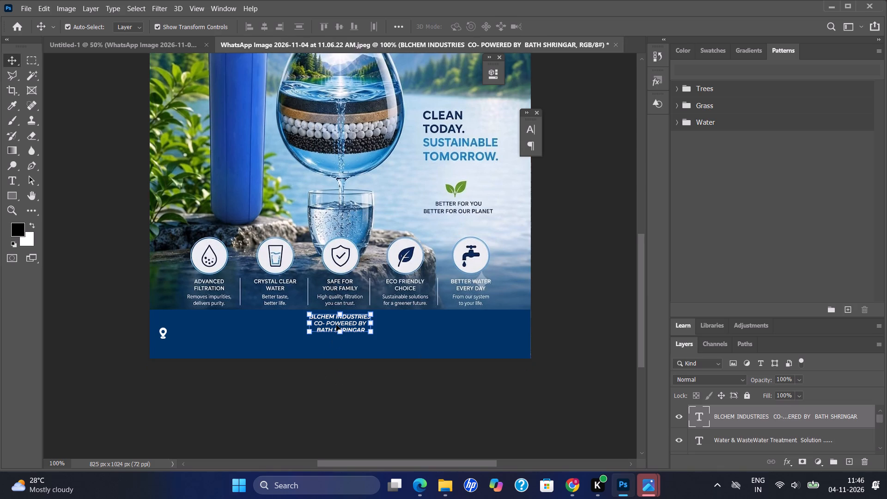
key("BackSpace")
Set the font size of the BLCHEM INDUSTRIES heading at the poster's top to 36 pt.
left_click_drag(643, 286, 643, 225)
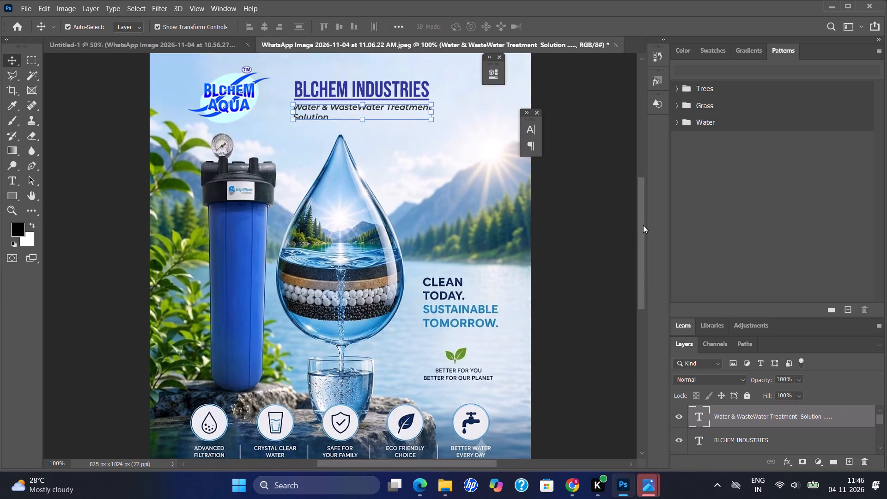
left_click_drag(643, 225, 642, 201)
double_click(439, 187)
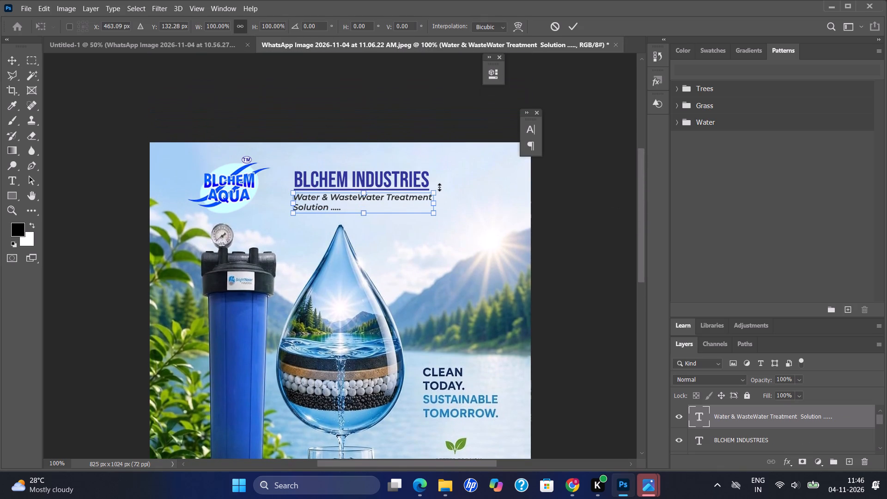
double_click(419, 176)
left_click(573, 22)
triple_click(398, 172)
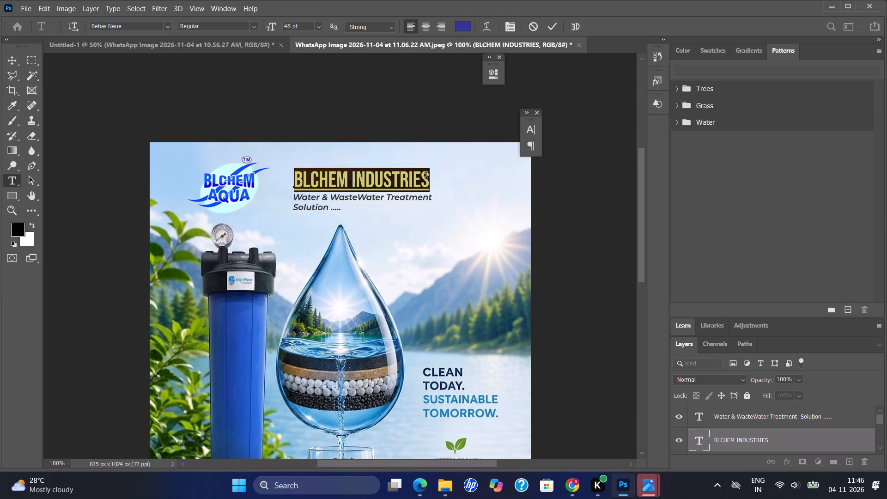
left_click_drag(318, 24, 295, 118)
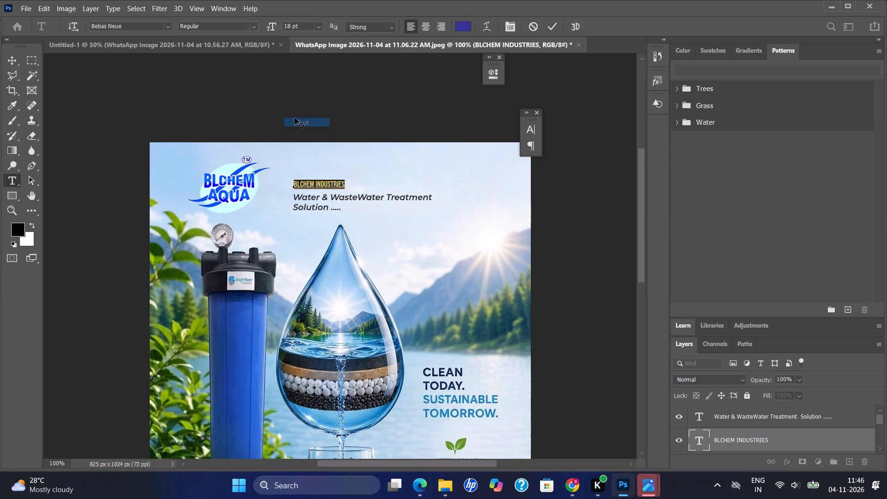
left_click(319, 23)
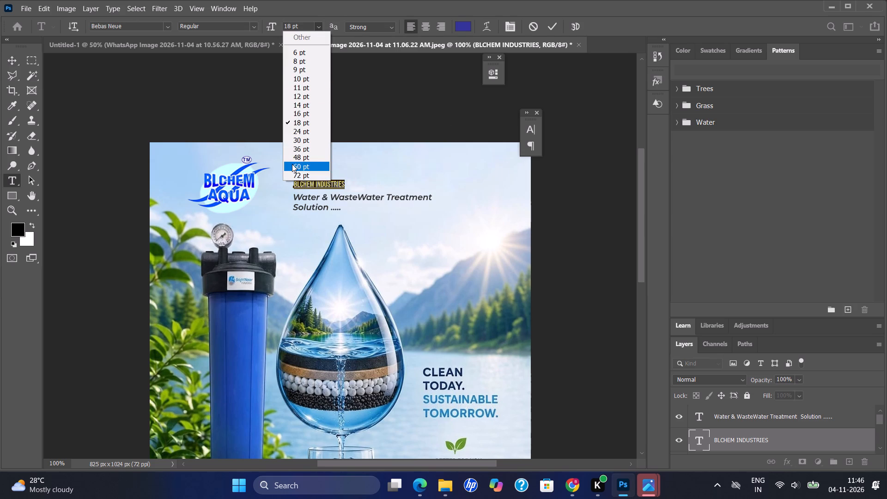
left_click(299, 147)
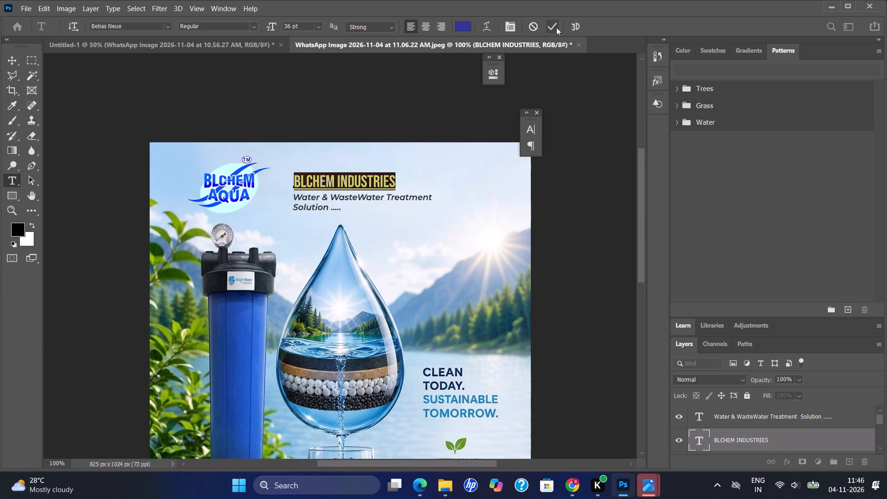
left_click(556, 27)
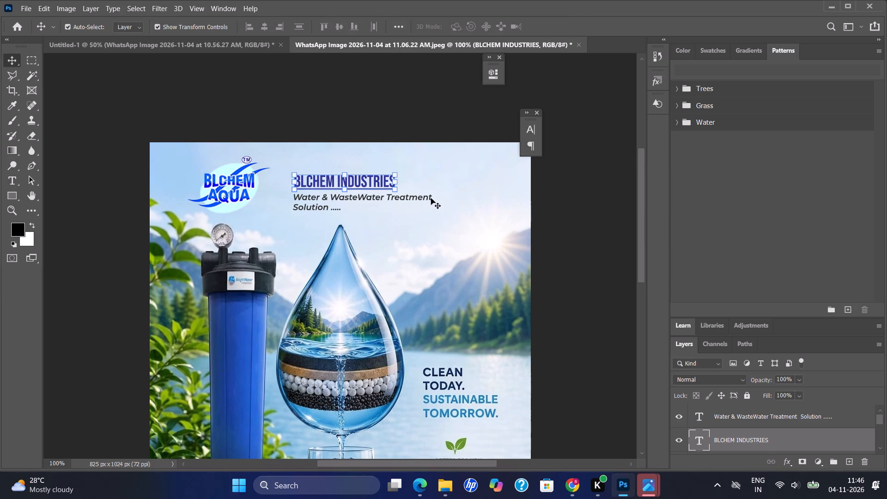
Delete the Water & WasteWater Treatment Solution tagline below the heading.
left_click(431, 198)
key("BackSpace")
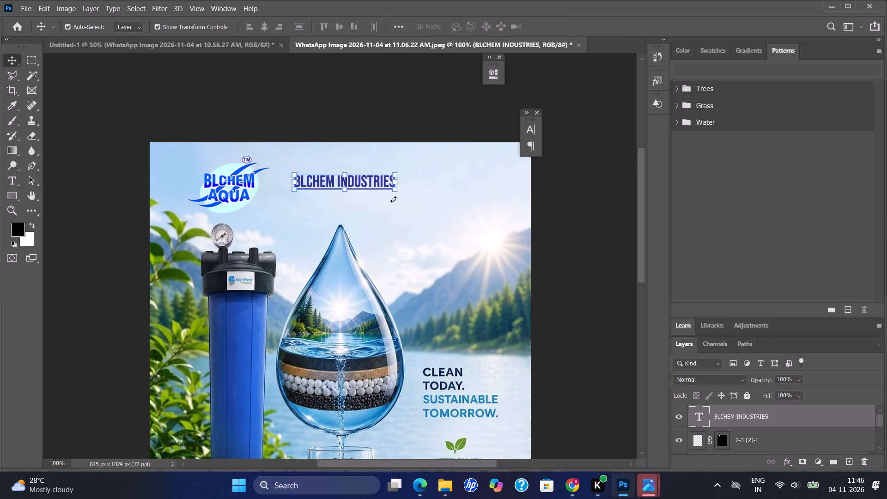
Add a second line reading "co - powererd by" beneath BLCHEM INDUSTRIES in the top heading text layer.
double_click(382, 183)
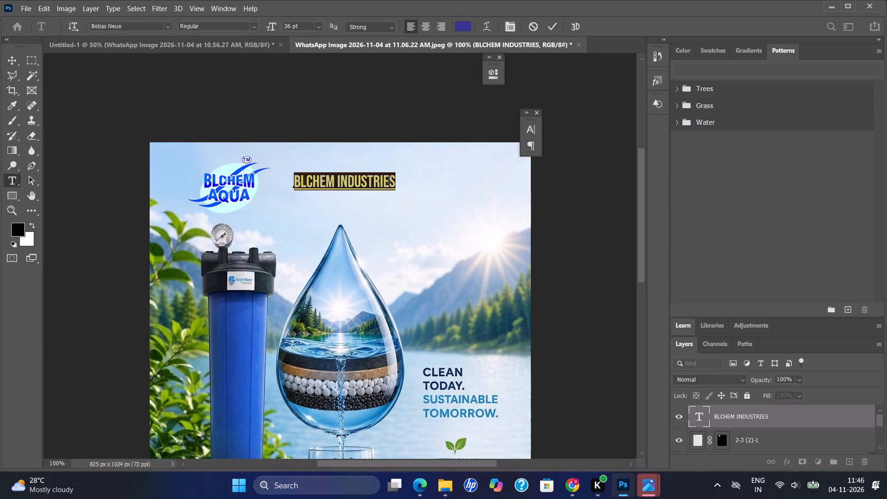
left_click(396, 183)
key("space")
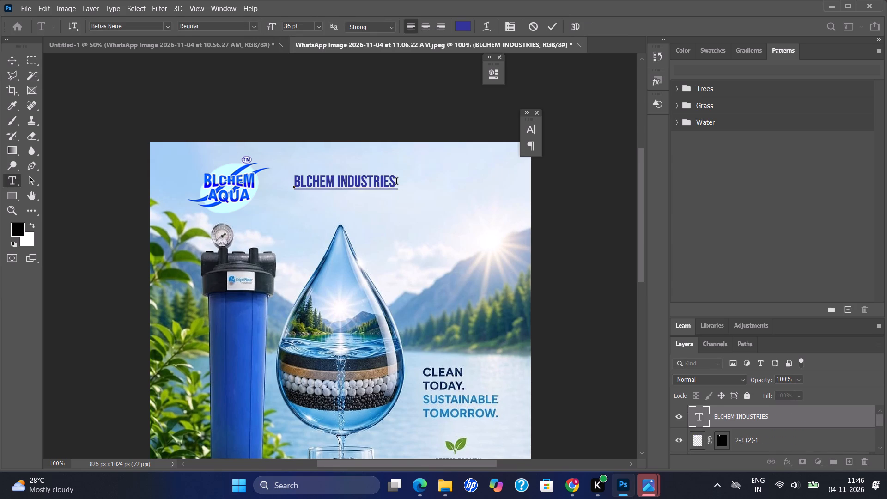
key("Return")
type("co")
key("space")
type("- powerd")
key("BackSpace")
type("erd by")
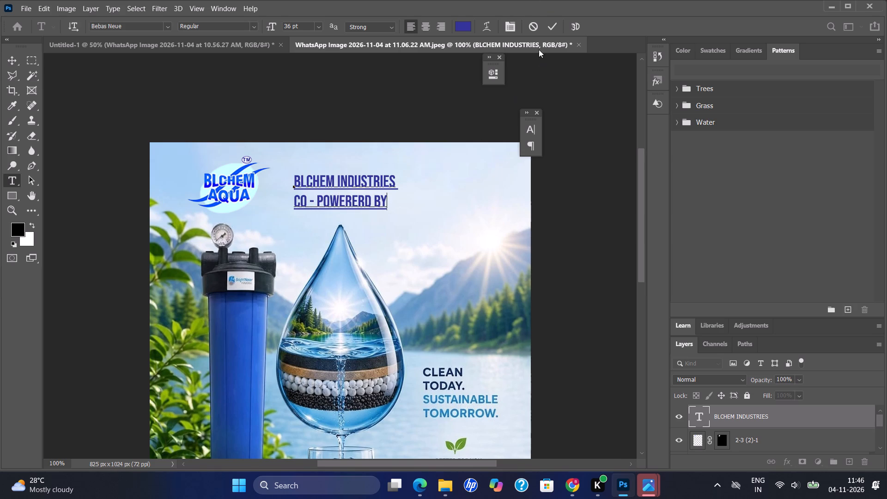
left_click(551, 26)
Format the heading's "co - powererd by" line in Montserrat Medium Italic at 16 pt.
triple_click(376, 207)
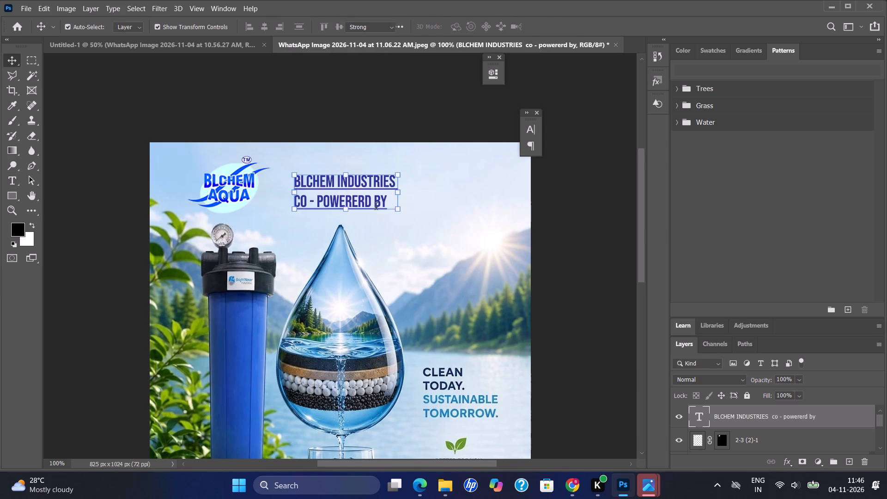
left_click_drag(387, 201, 277, 199)
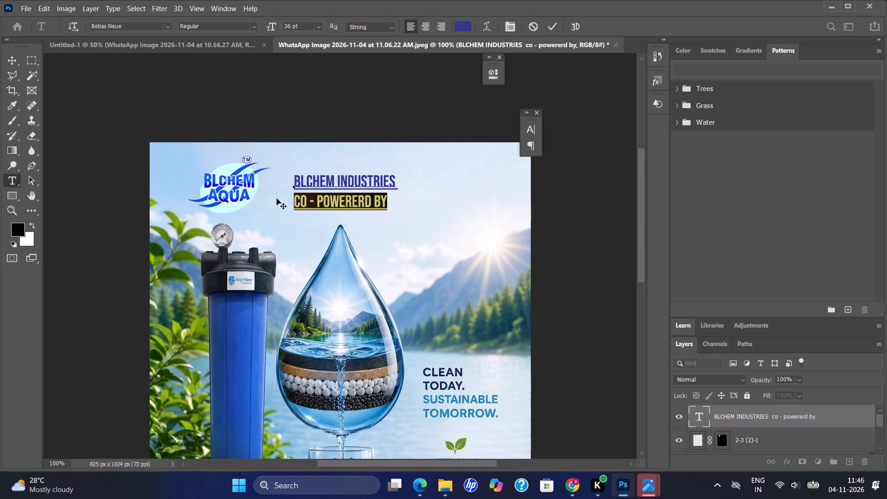
left_click(170, 30)
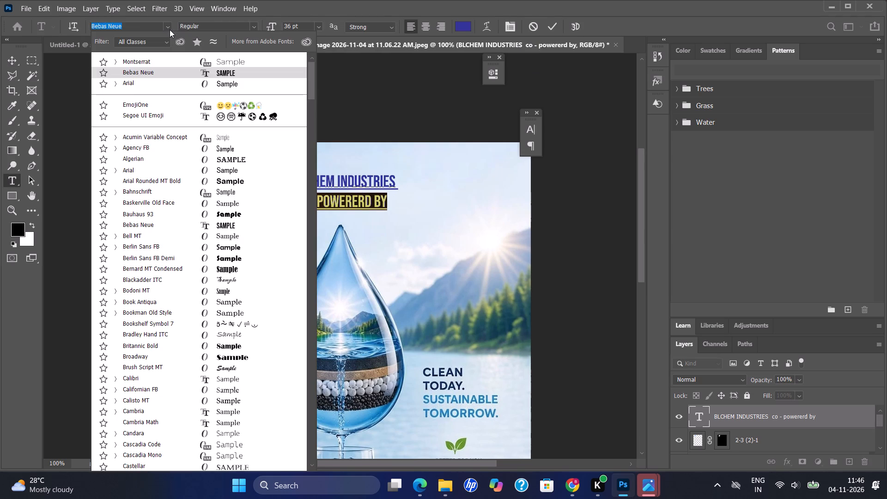
left_click(145, 61)
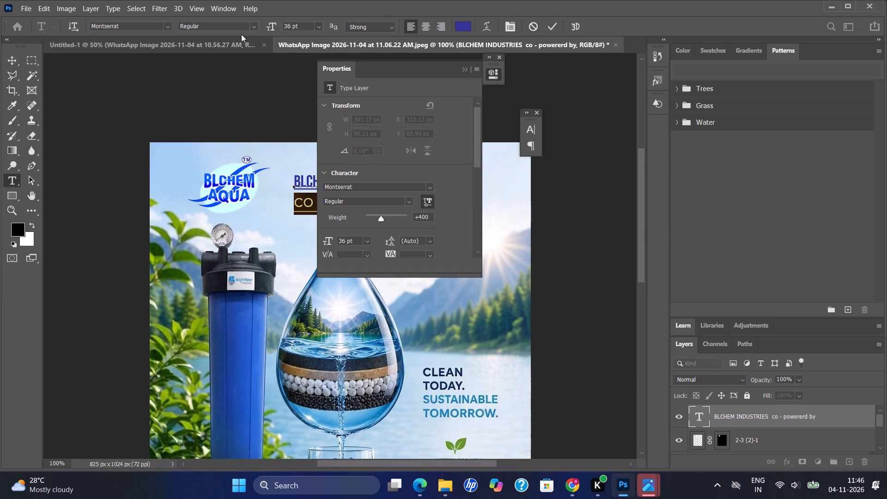
left_click_drag(253, 30, 212, 159)
left_click(212, 159)
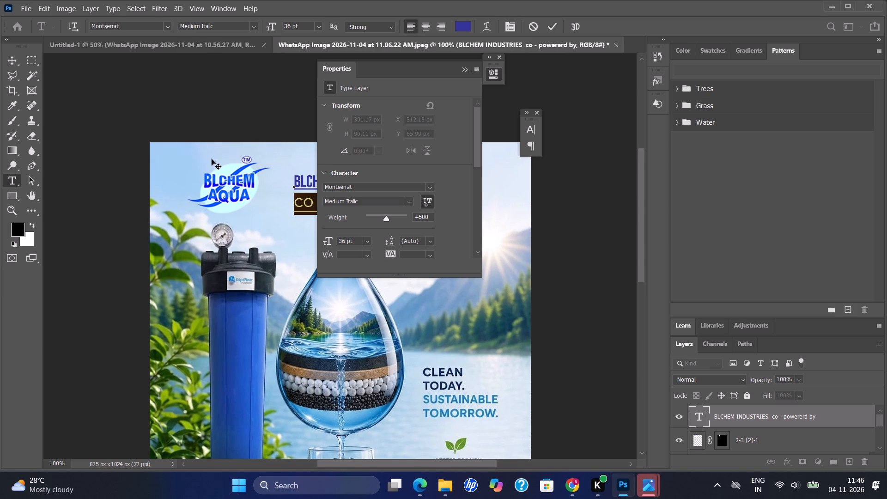
left_click(317, 29)
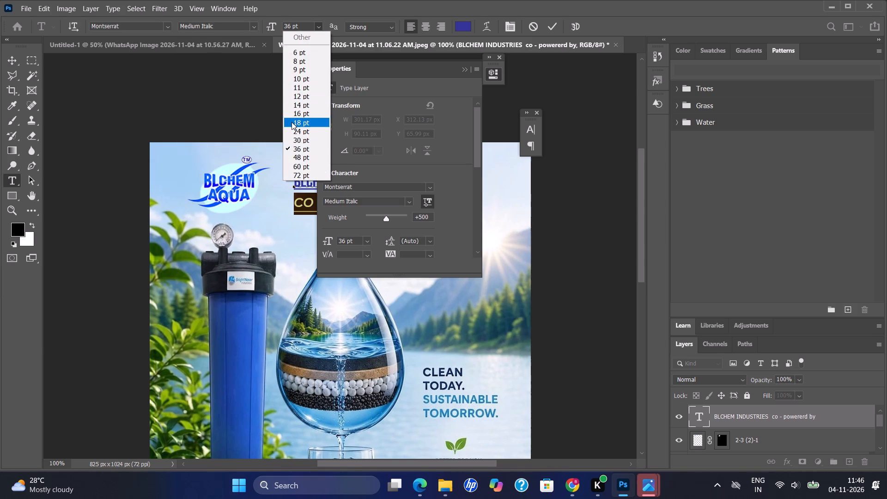
left_click(292, 122)
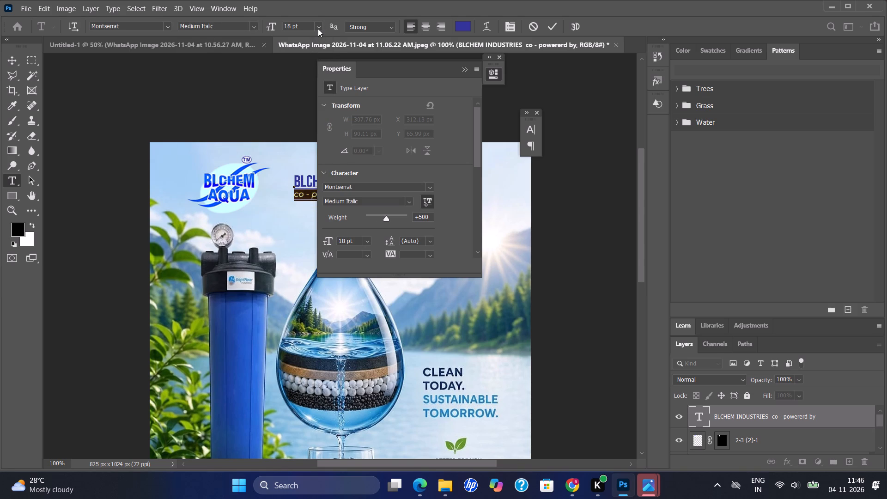
left_click(318, 29)
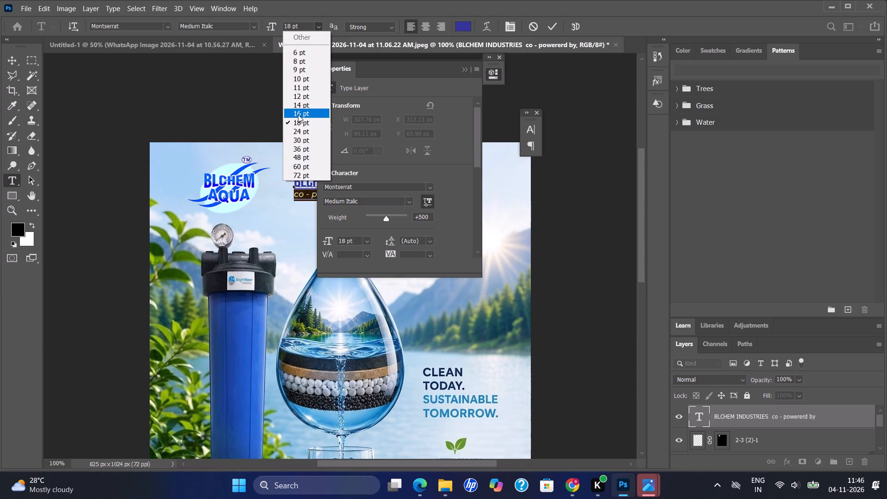
left_click(298, 115)
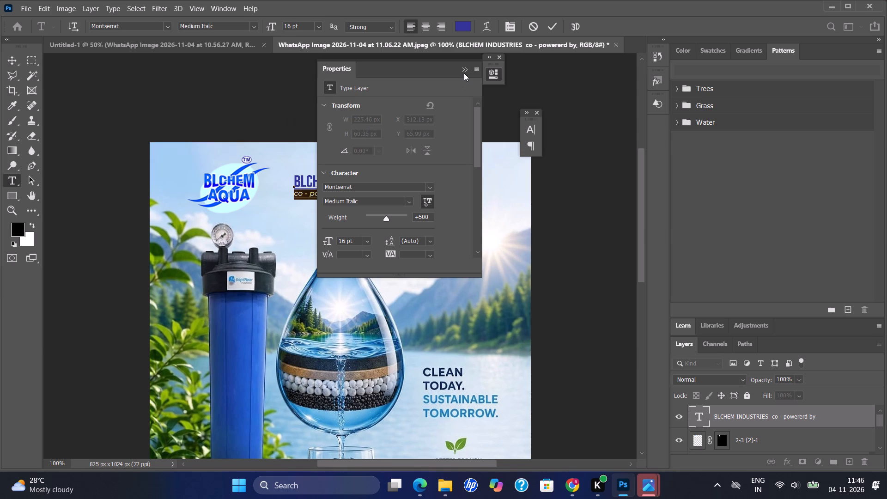
left_click(464, 73)
left_click(465, 71)
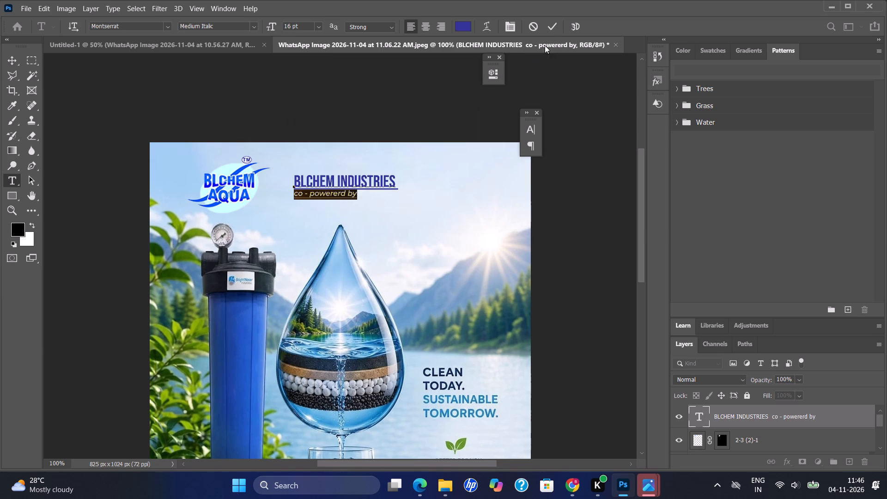
left_click(553, 32)
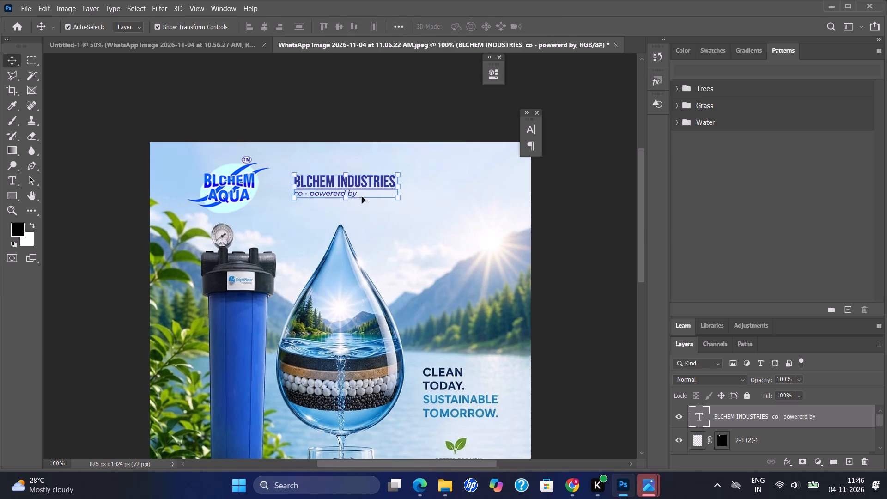
Change the text color of the "co - powererd by" line to black, 000000.
triple_click(362, 197)
left_click_drag(360, 198, 282, 203)
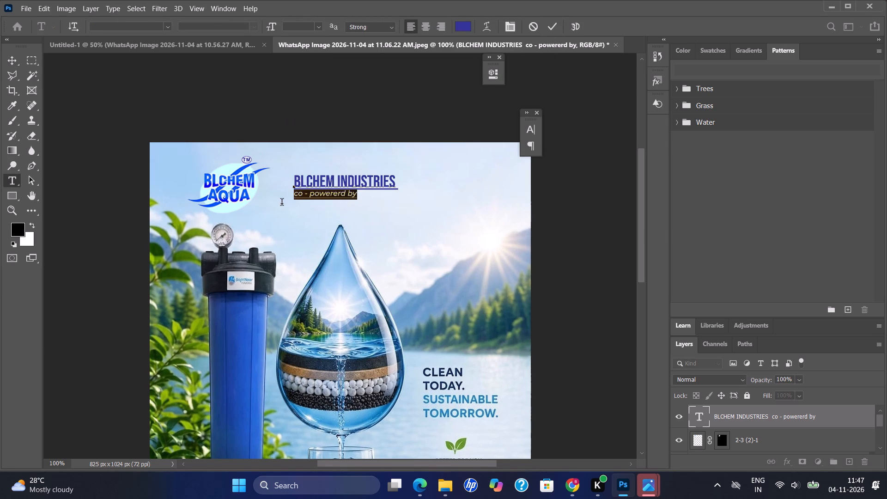
left_click_drag(456, 24, 473, 227)
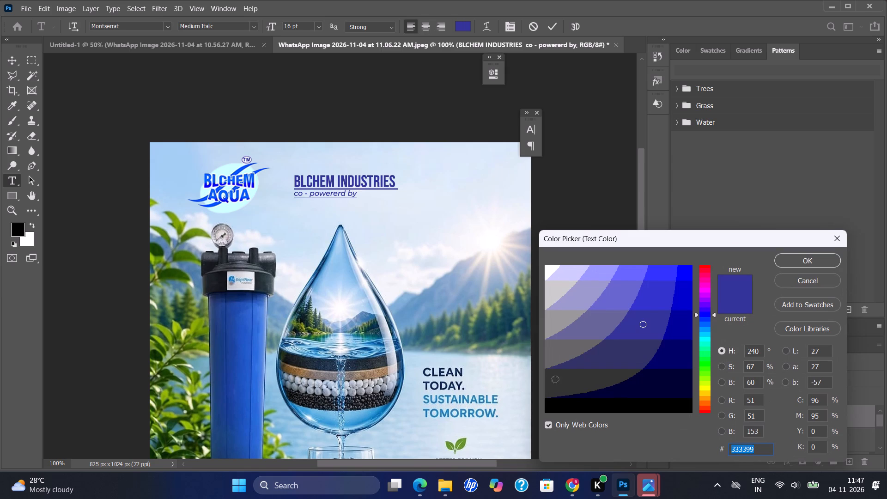
left_click(563, 403)
left_click(783, 266)
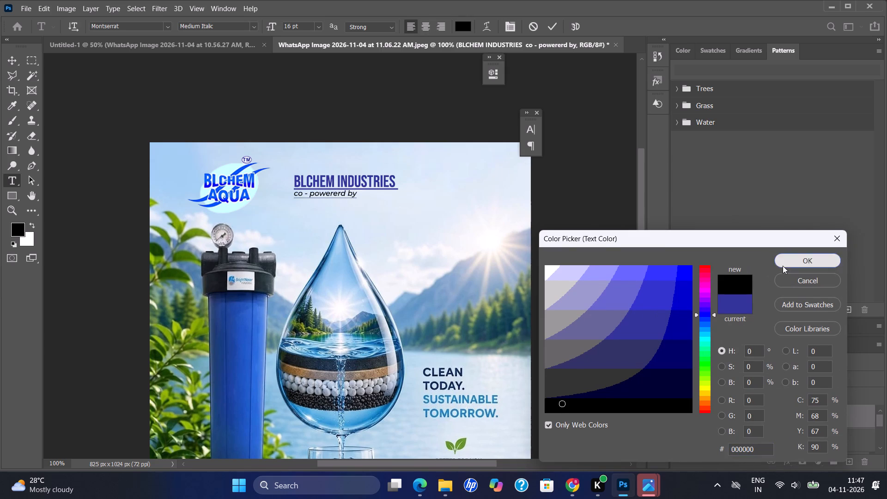
Remove the underline from the "co - powererd by" line of the heading.
key("ctrl+t")
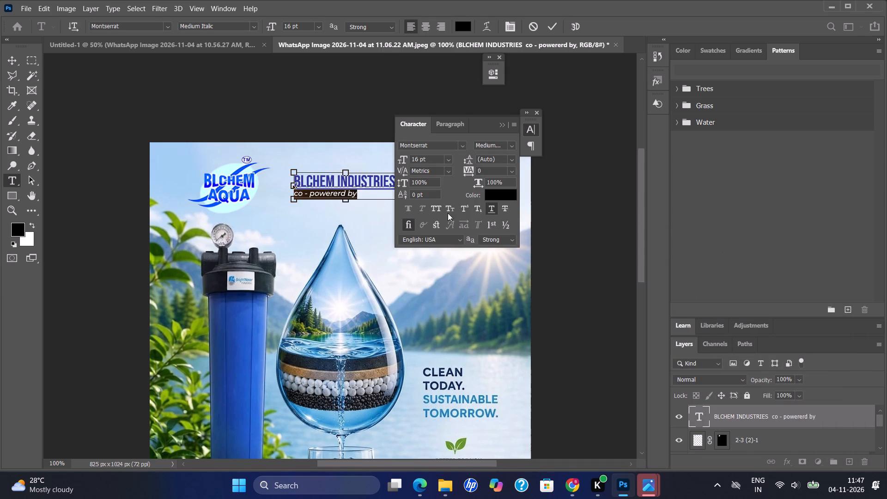
left_click(490, 210)
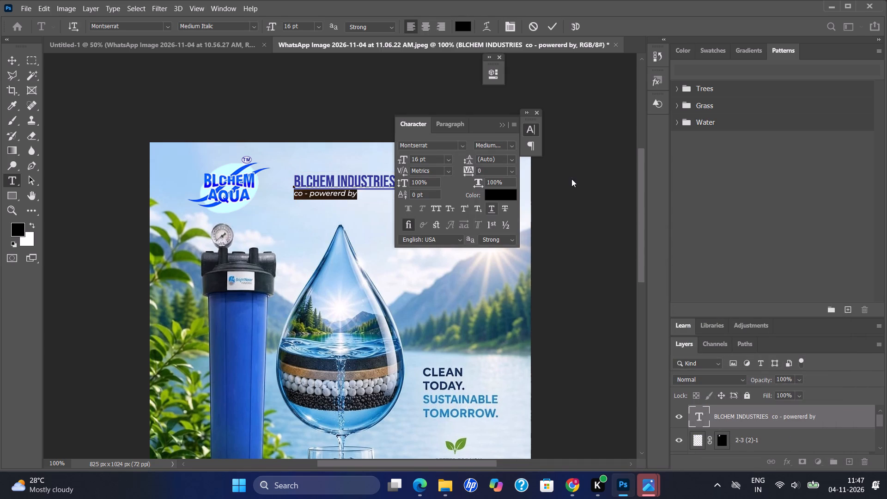
left_click(553, 24)
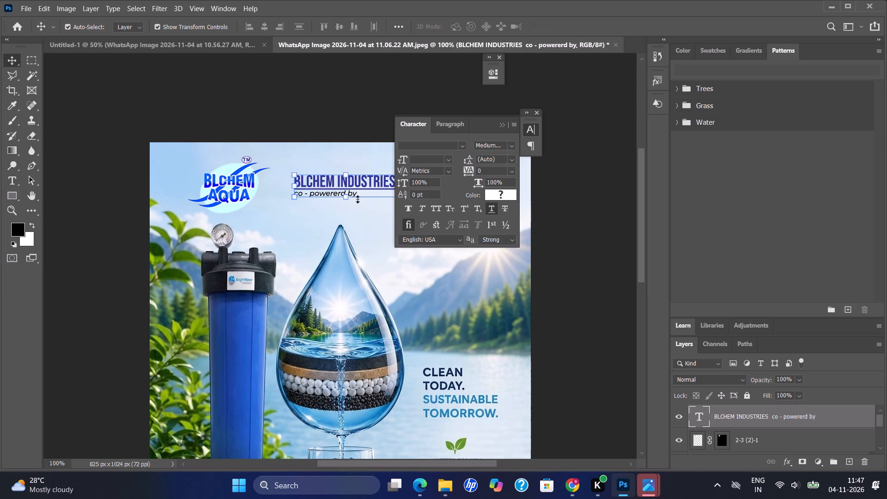
Start a third line below "co - powererd by" in the heading text layer.
double_click(359, 196)
left_click(361, 195)
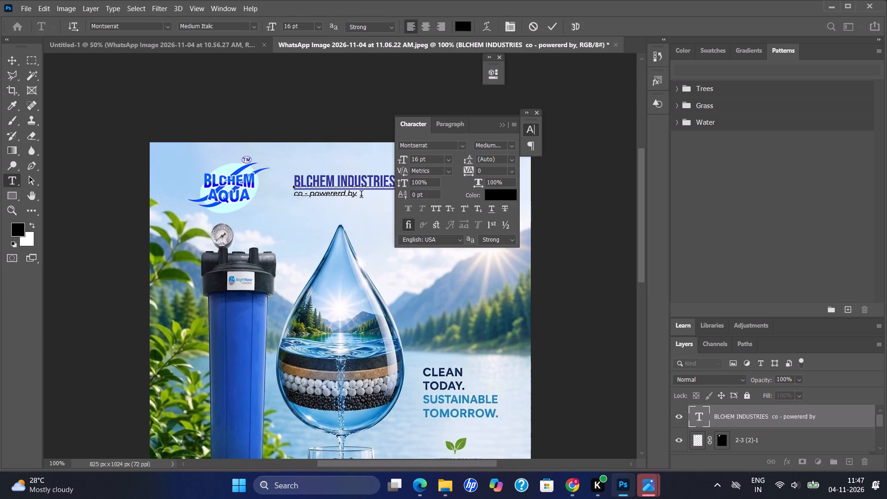
key("Return")
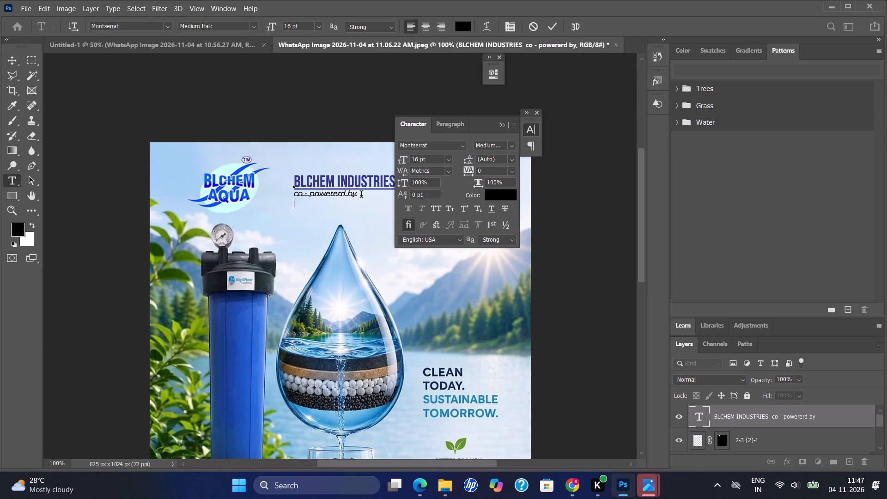
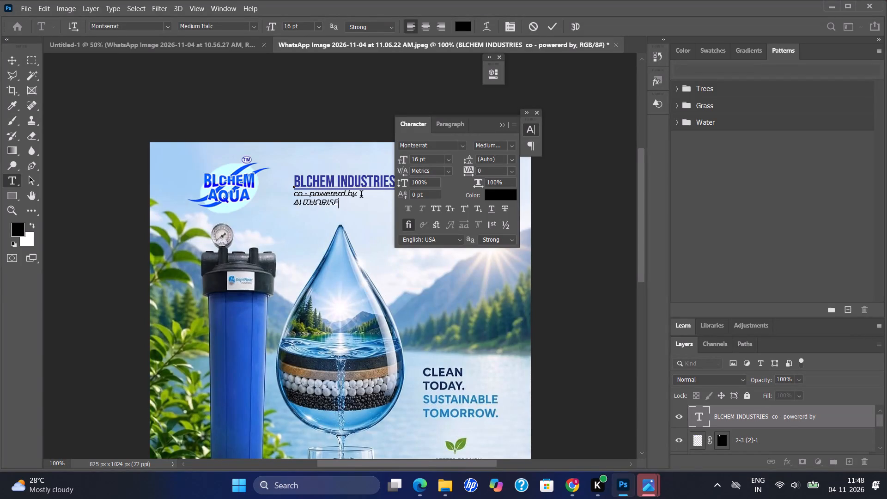
Complete the heading's third line as "AUTHORISED STOCKIST" and add "BATH SHRINGAR" as the line below it.
type("STOCKIST")
key("space")
key("Return")
type("BATH SHRO")
key("BackSpace")
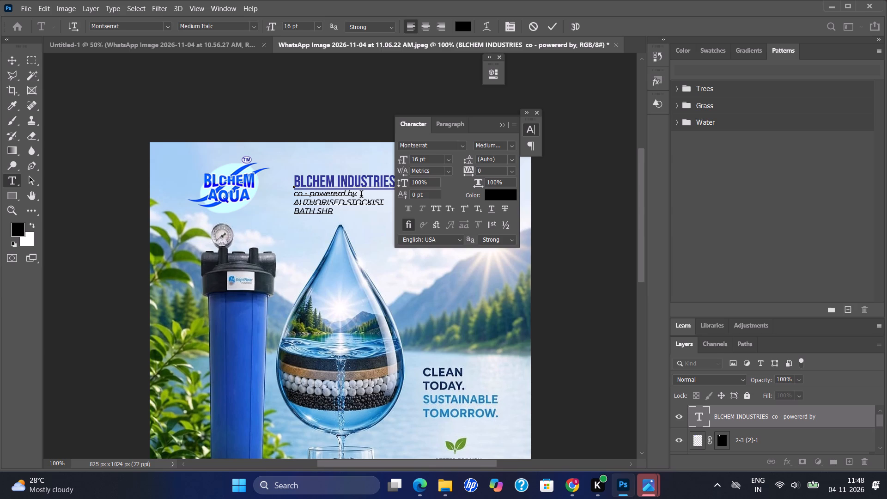
type("ING")
type("AR")
left_click(504, 120)
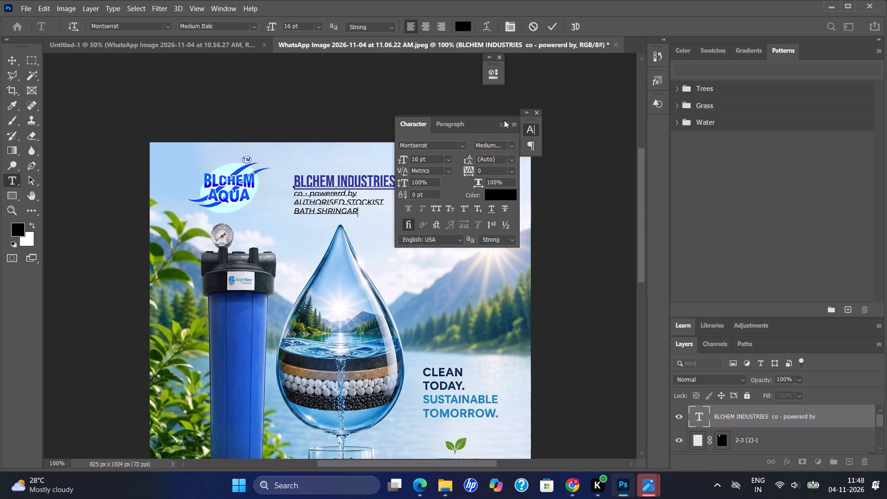
left_click(501, 126)
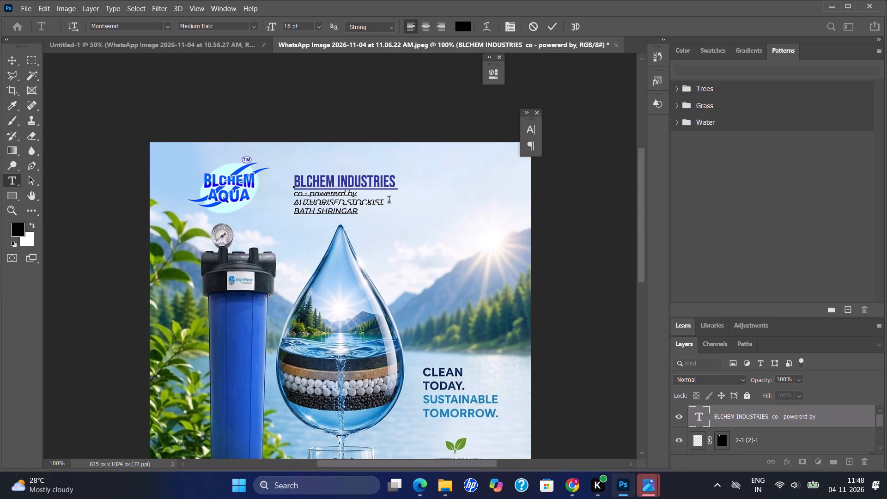
Format the "AUTHORISED STOCKIST" and "BATH SHRINGAR" lines in Bebas Neue Regular at 36 pt.
left_click_drag(292, 207, 372, 225)
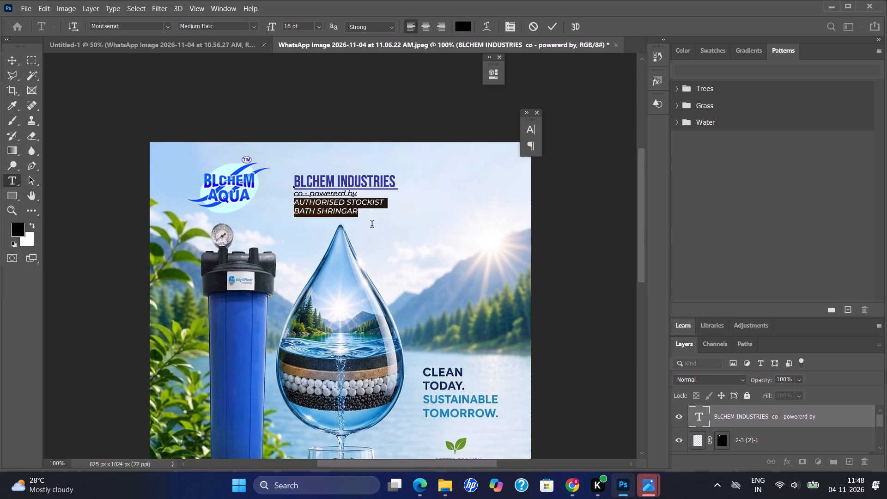
left_click_drag(372, 225, 376, 225)
left_click(167, 25)
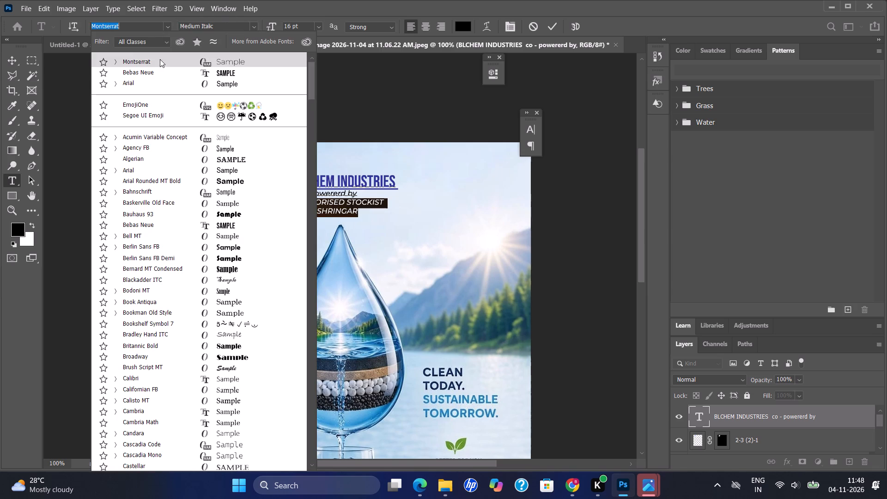
left_click(148, 73)
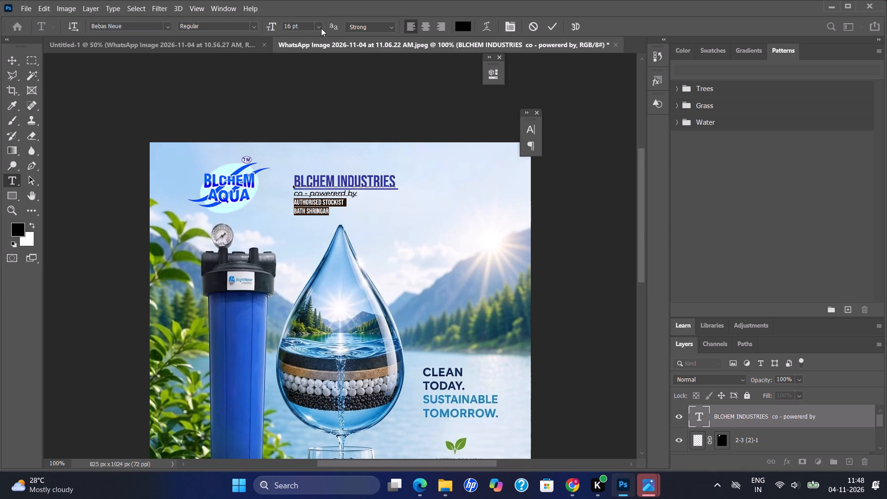
left_click(321, 28)
left_click(304, 152)
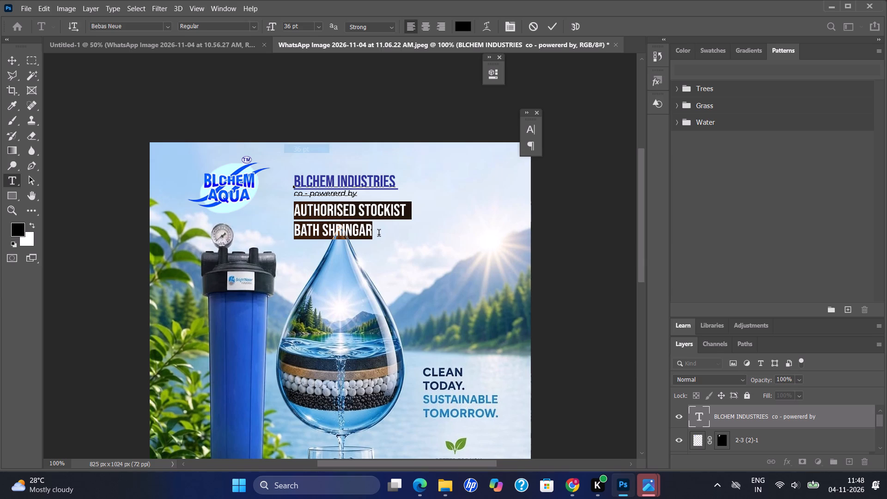
left_click(552, 30)
Nudge the heading text layer up so its last line sits just above the tip of the water drop.
key("Up")
key("Up")
key("Up")
key("Up")
key("Up")
key("Up")
key("Up")
key("Up")
key("Up")
key("Up")
key("Up")
key("Up")
key("Up")
key("Up")
key("Up")
key("Up")
key("Up")
key("Up")
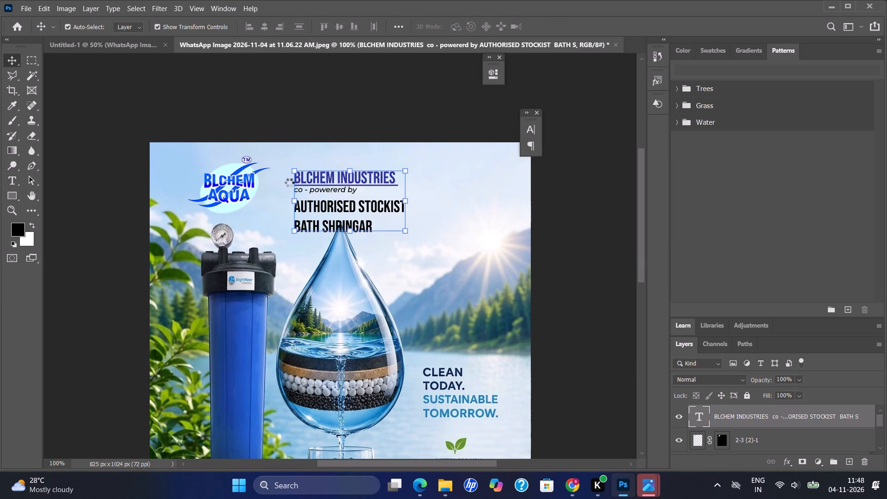
key("Up")
key("Up")
key("Up")
key("Up")
key("Up")
key("Up")
key("Up")
key("Up")
key("Up")
key("Up")
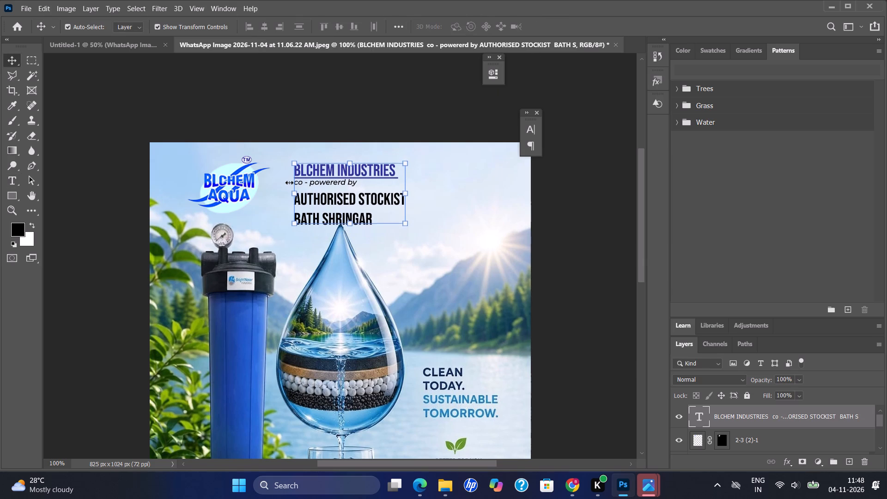
key("Down")
key("Down")
Recolor the "AUTHORISED STOCKIST" and "BATH SHRINGAR" lines to 333399, sampled from the BLCHEM INDUSTRIES line.
triple_click(343, 215)
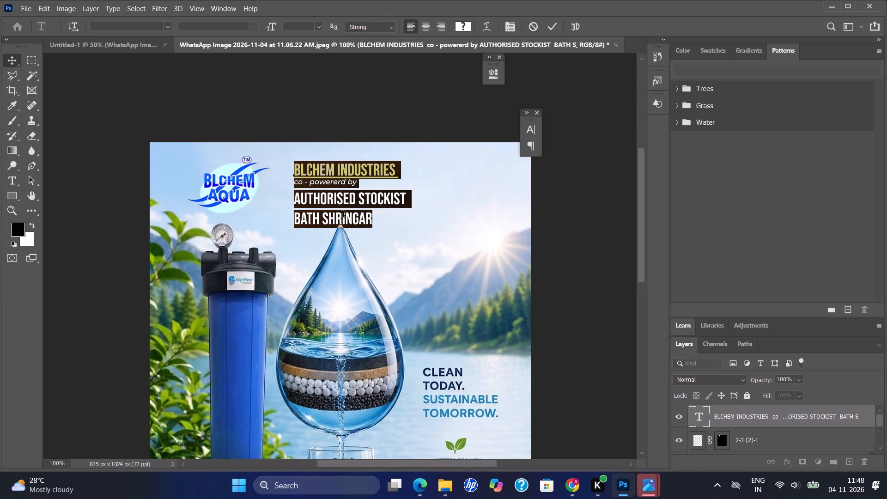
left_click_drag(379, 221, 290, 198)
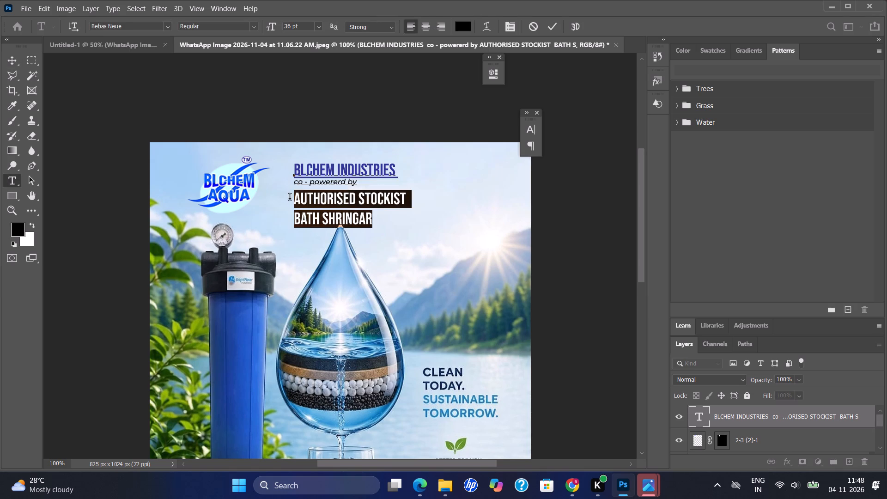
left_click(466, 26)
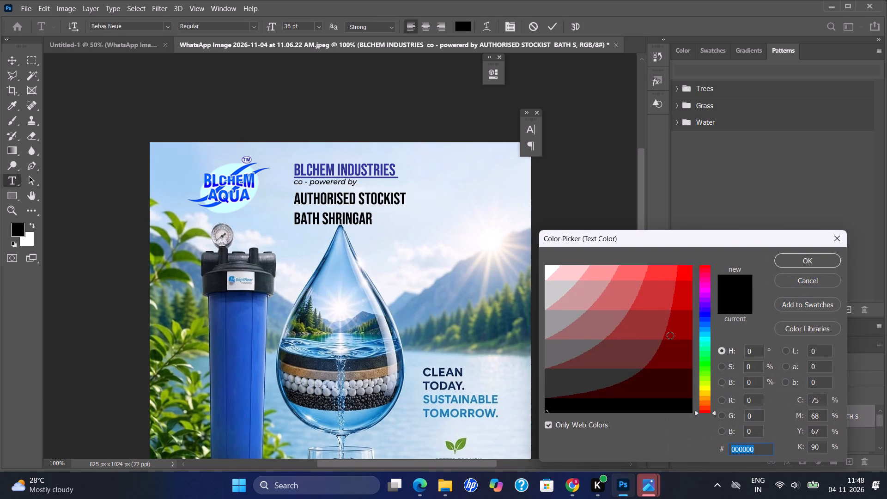
left_click(702, 384)
left_click(682, 280)
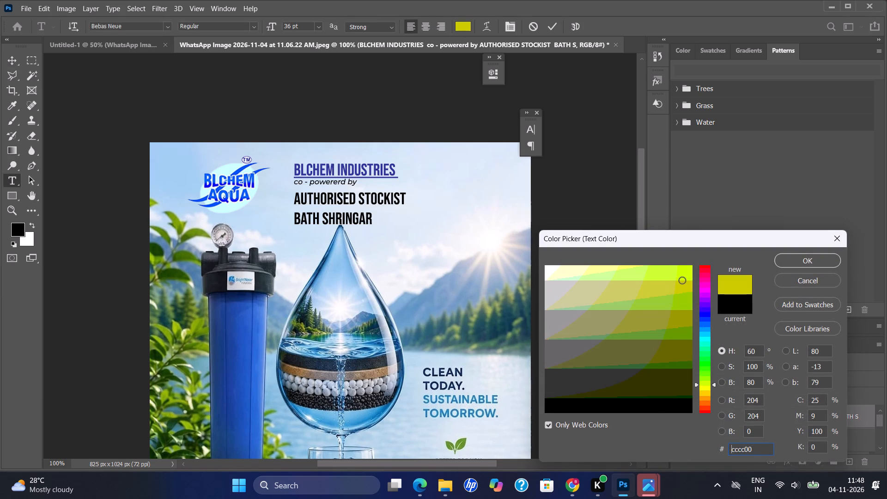
left_click(681, 288)
left_click(678, 306)
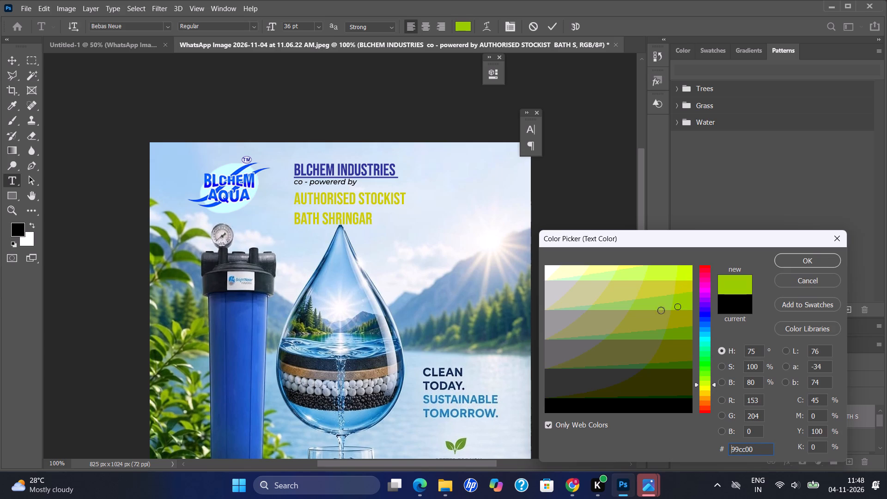
left_click(640, 272)
left_click(616, 274)
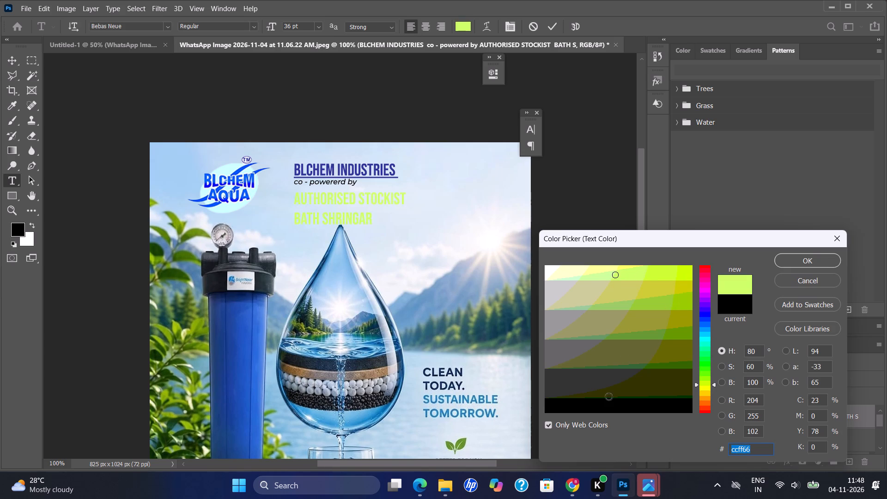
left_click(303, 170)
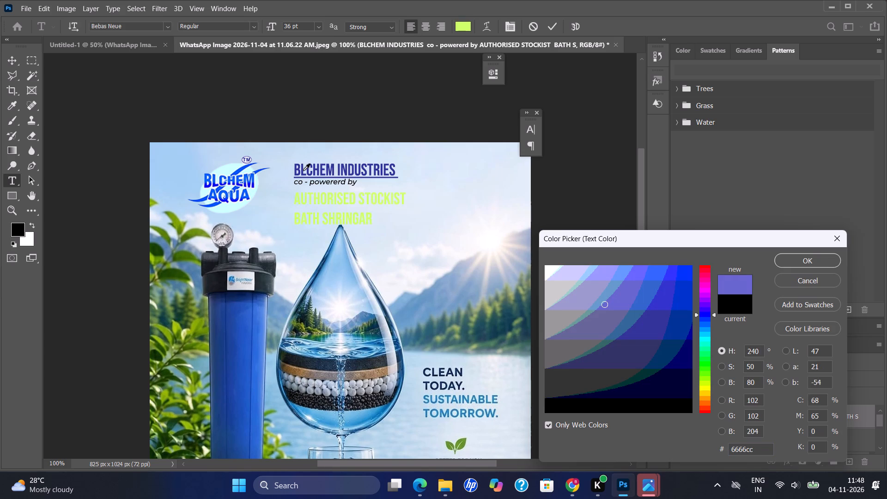
left_click(301, 171)
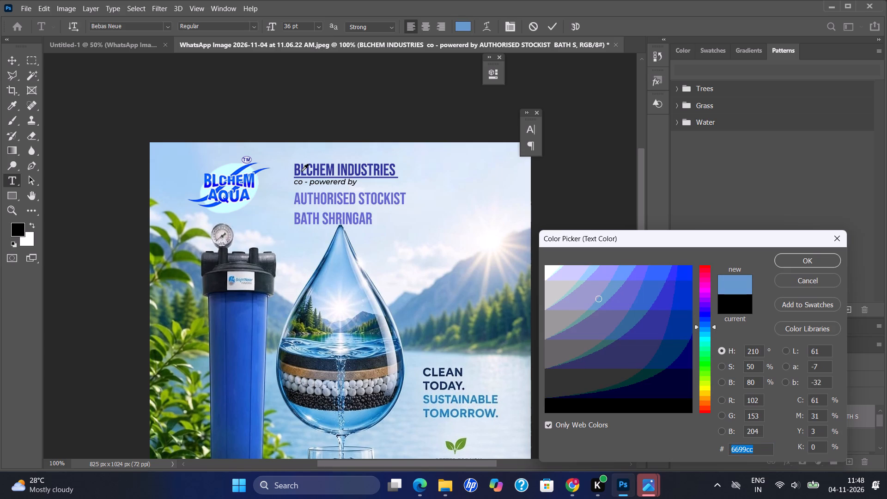
left_click(301, 169)
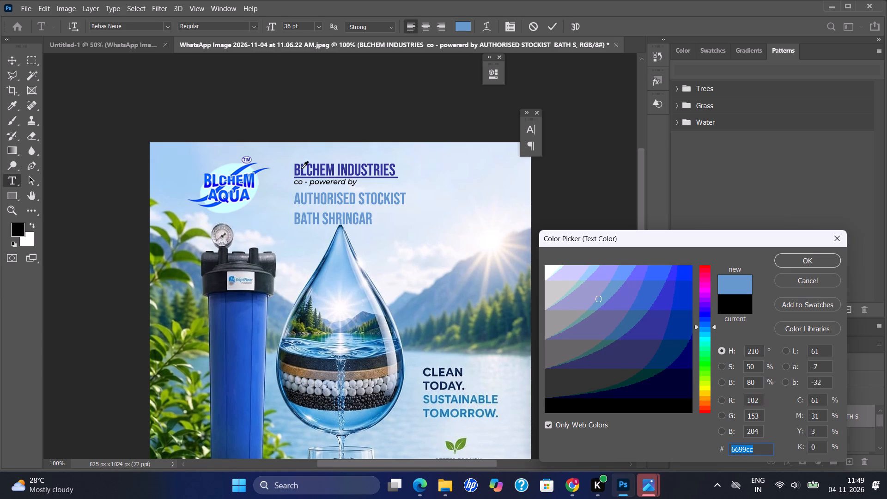
left_click(303, 168)
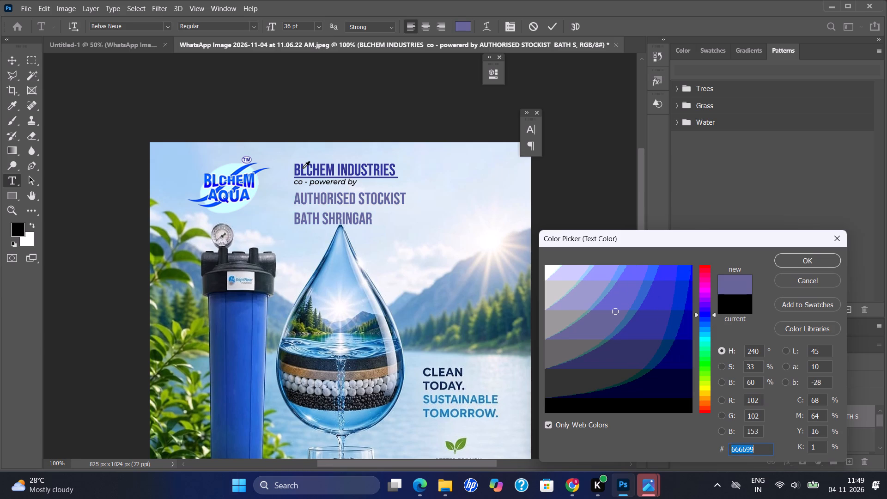
left_click(302, 170)
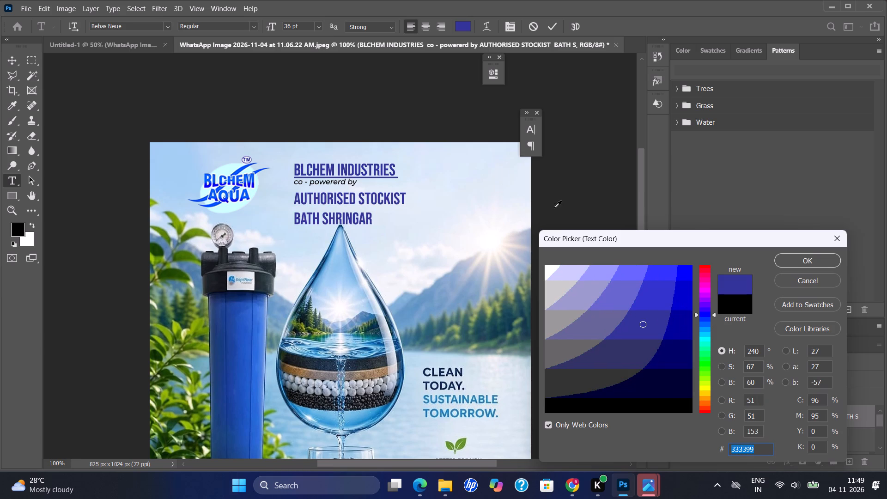
left_click(792, 255)
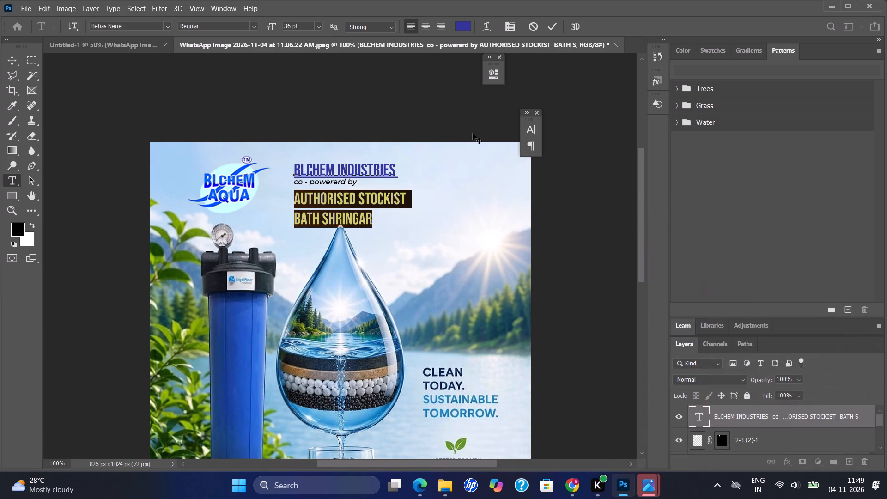
left_click(554, 24)
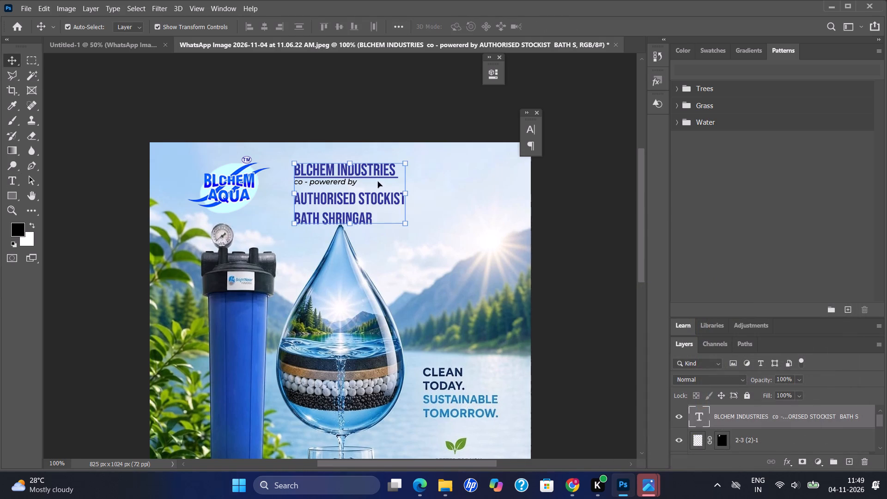
Center-align the "AUTHORISED STOCKIST" and "BATH SHRINGAR" lines of the heading.
left_click(380, 178)
double_click(368, 198)
left_click_drag(381, 225, 299, 206)
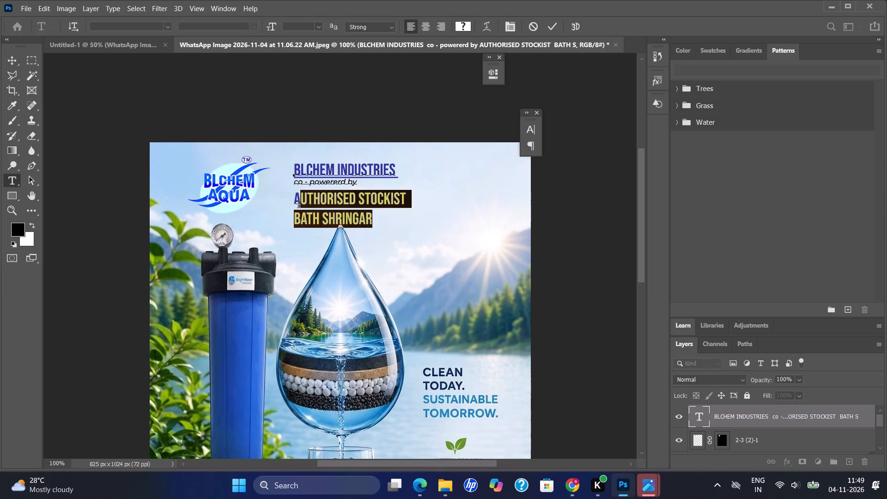
left_click_drag(299, 206, 286, 203)
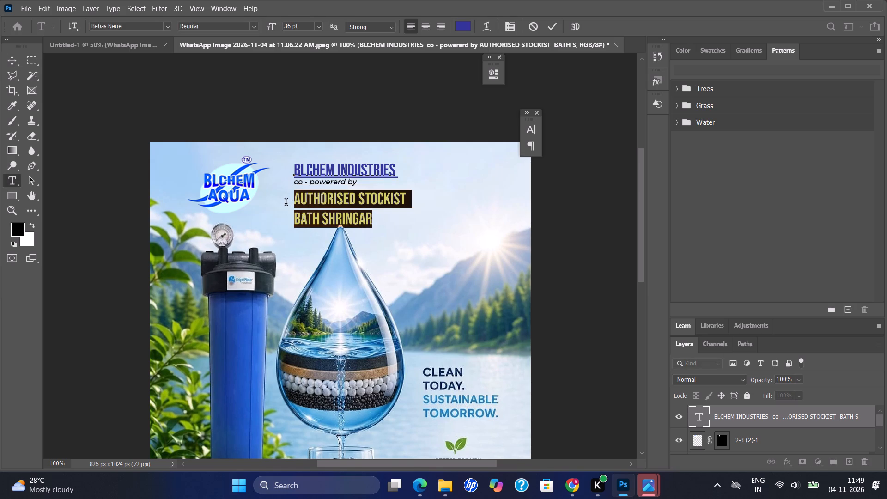
left_click(423, 25)
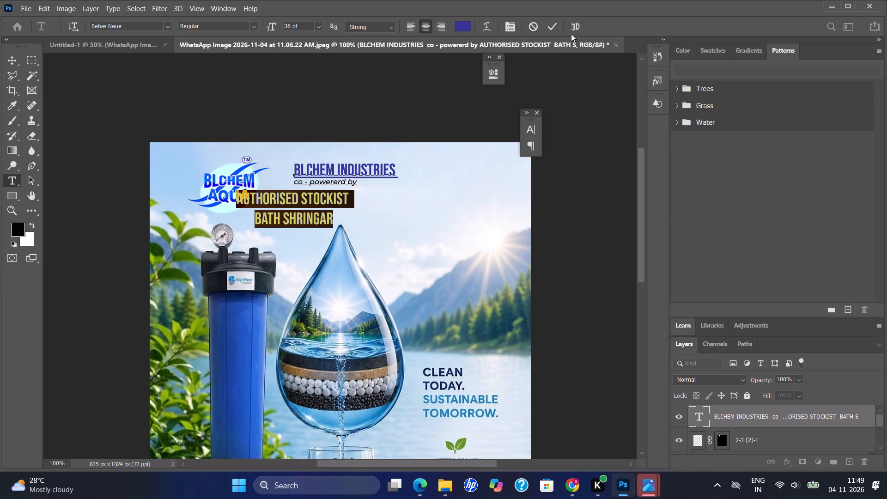
left_click(547, 21)
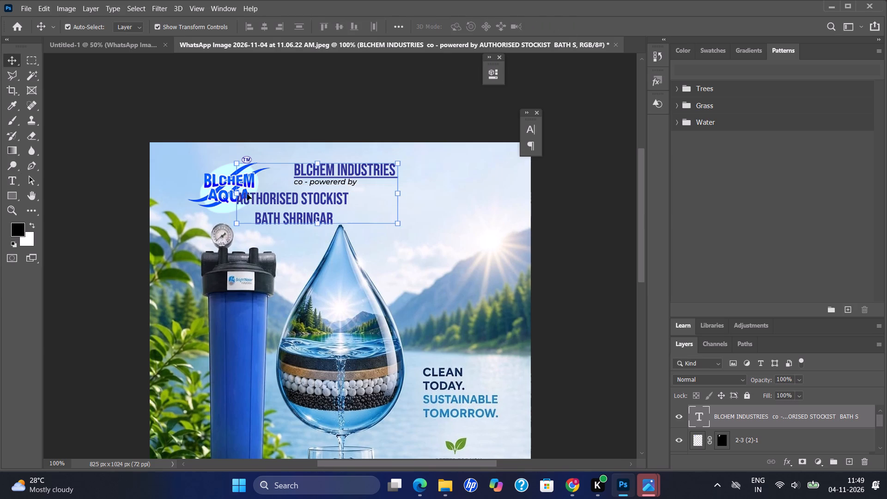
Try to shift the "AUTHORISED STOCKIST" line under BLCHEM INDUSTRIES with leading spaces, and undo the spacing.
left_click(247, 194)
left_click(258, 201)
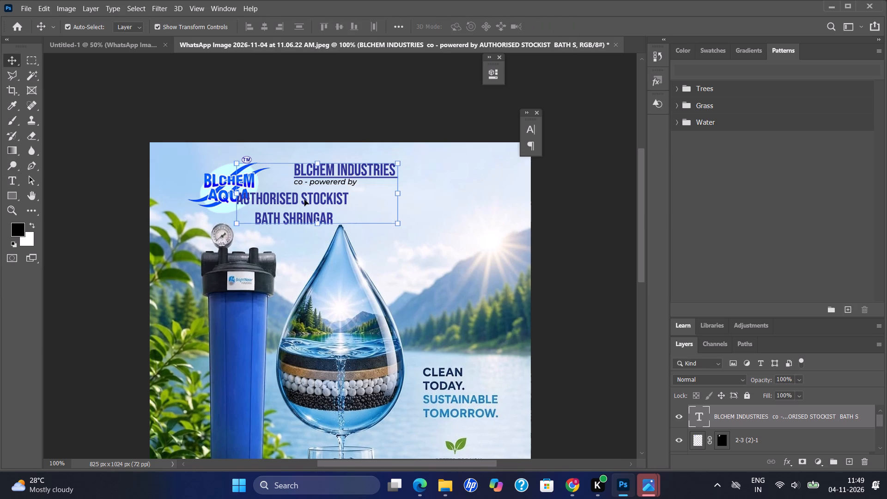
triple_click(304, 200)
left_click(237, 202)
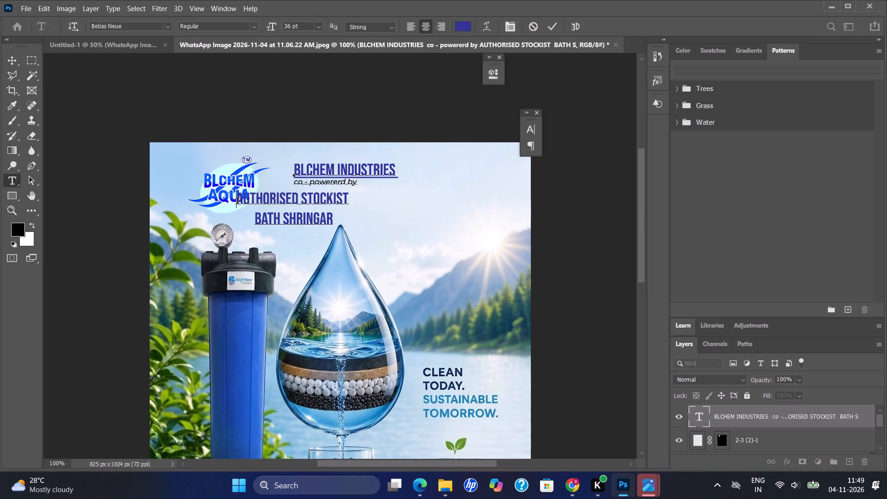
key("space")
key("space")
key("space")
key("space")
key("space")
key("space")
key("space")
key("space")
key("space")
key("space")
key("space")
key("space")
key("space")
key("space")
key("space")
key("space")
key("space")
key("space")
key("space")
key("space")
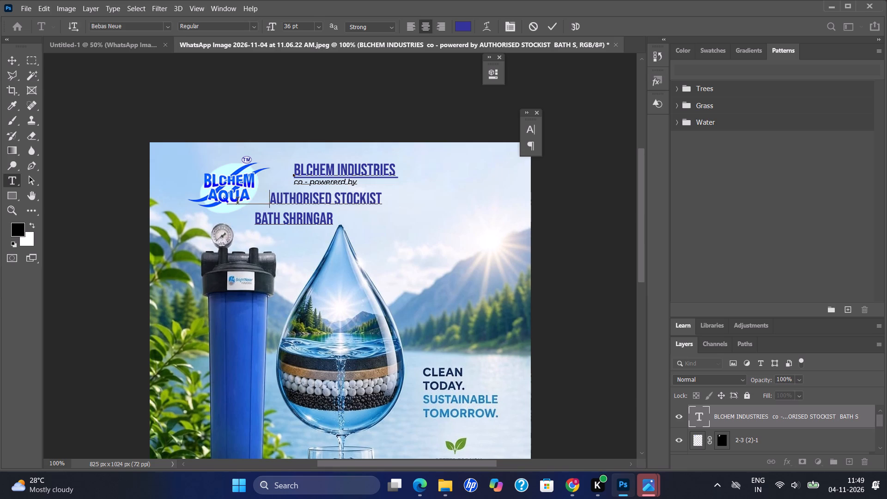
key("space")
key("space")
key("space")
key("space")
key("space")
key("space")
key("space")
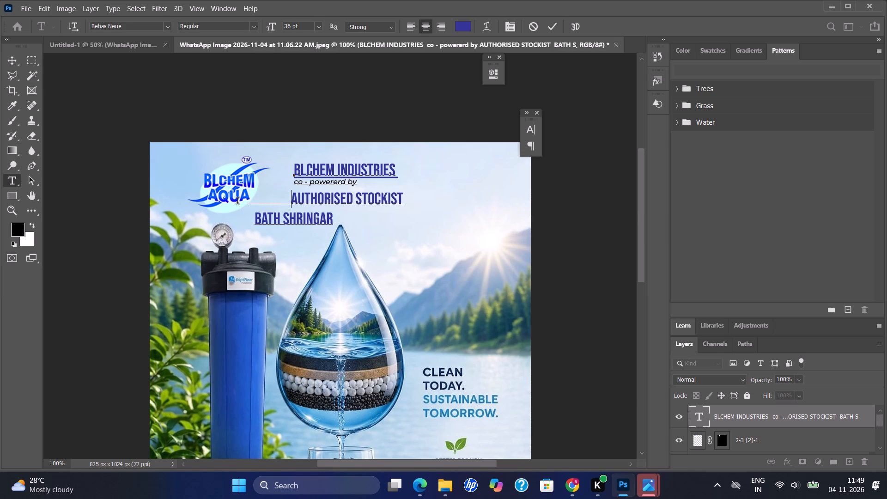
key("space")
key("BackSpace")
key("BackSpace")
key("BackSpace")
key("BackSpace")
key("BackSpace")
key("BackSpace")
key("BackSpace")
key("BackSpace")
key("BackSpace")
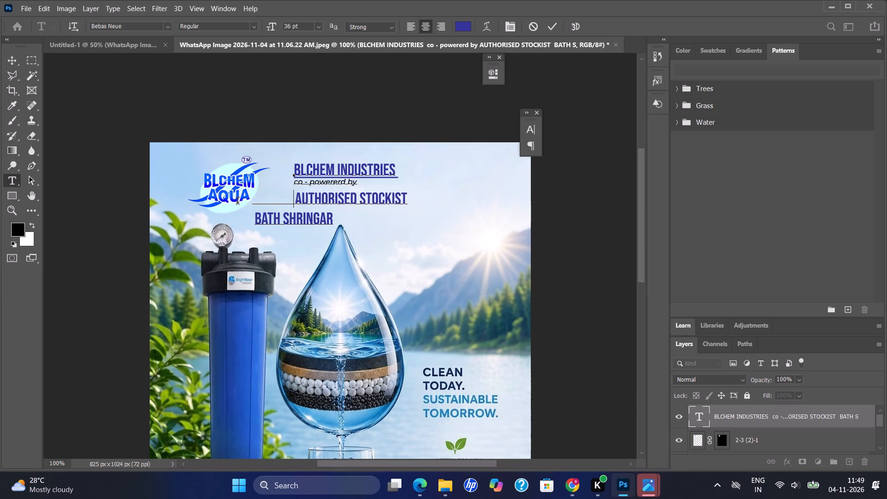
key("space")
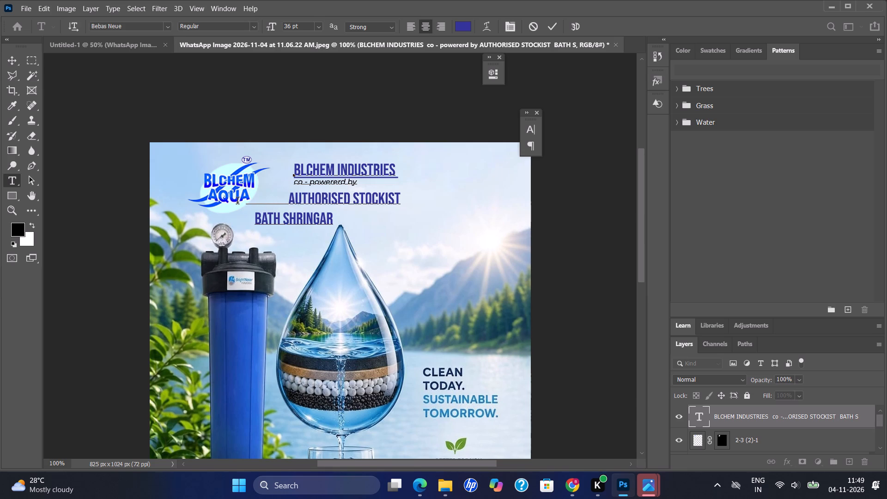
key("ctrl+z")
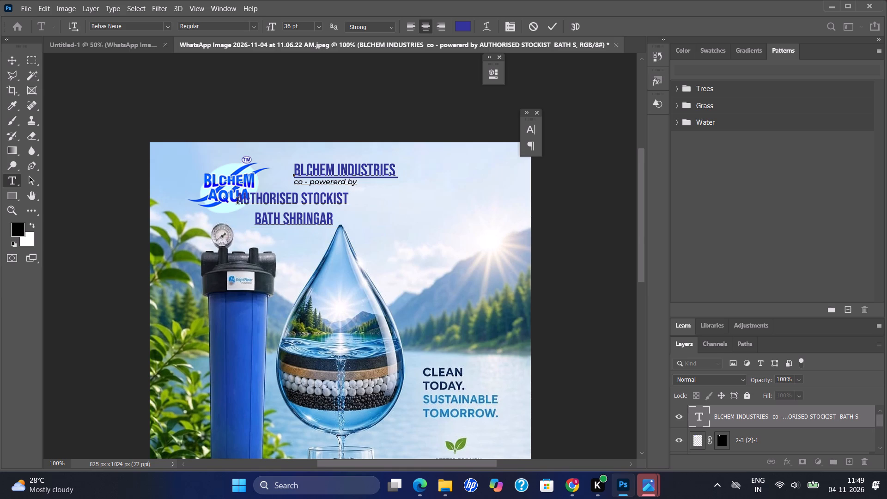
Cut the "AUTHORISED STOCKIST" and "BATH SHRINGAR" lines out of the heading and paste them as a separate text layer.
left_click_drag(338, 219, 215, 194)
key("ctrl+c")
key("BackSpace")
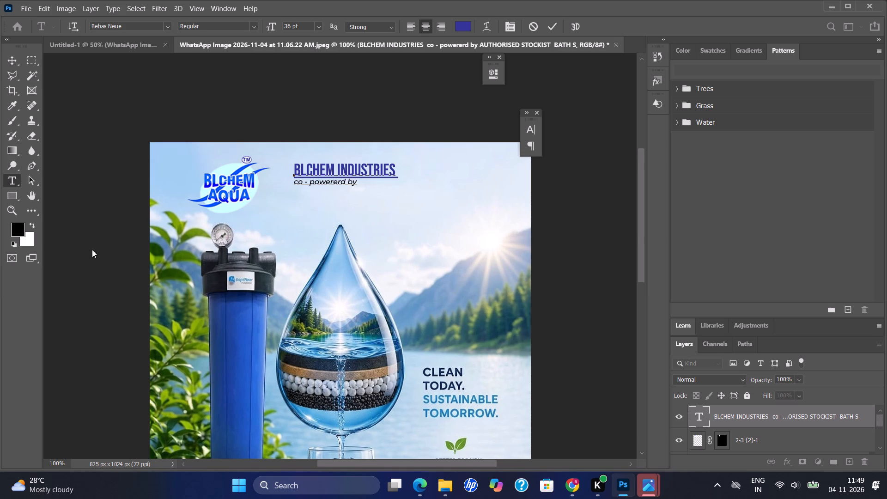
key("Return")
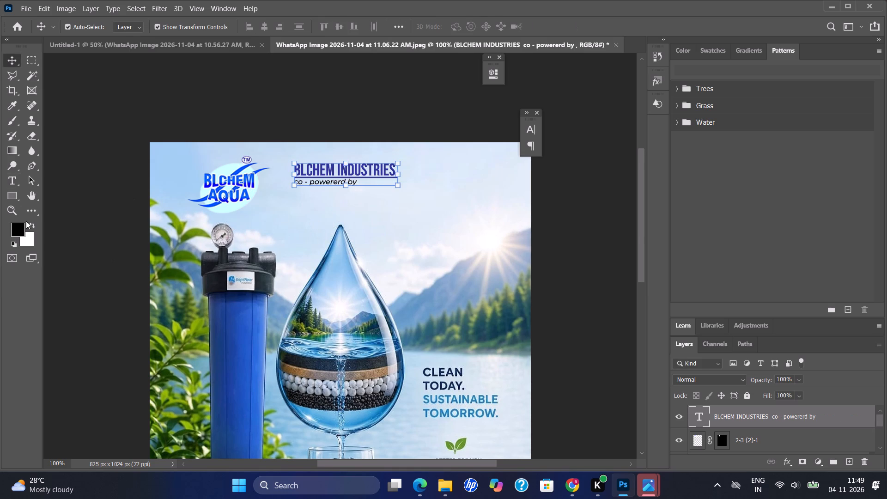
left_click(8, 182)
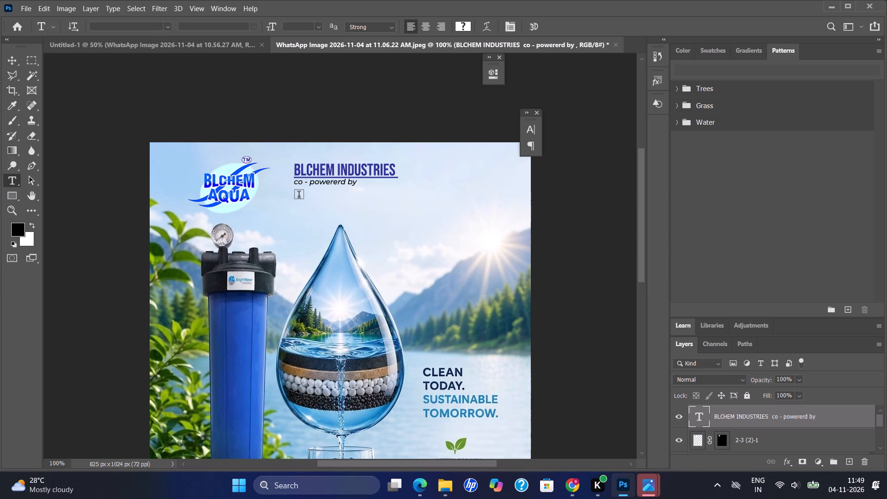
left_click(299, 196)
key("ctrl+v")
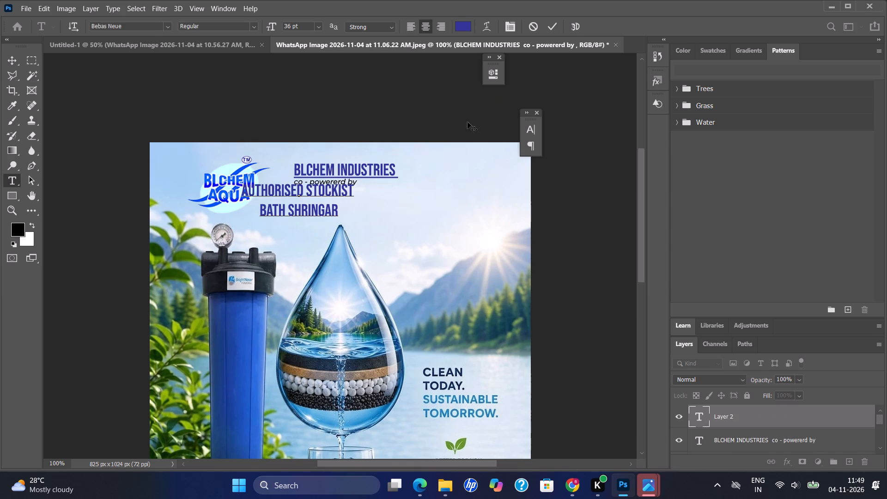
left_click(549, 24)
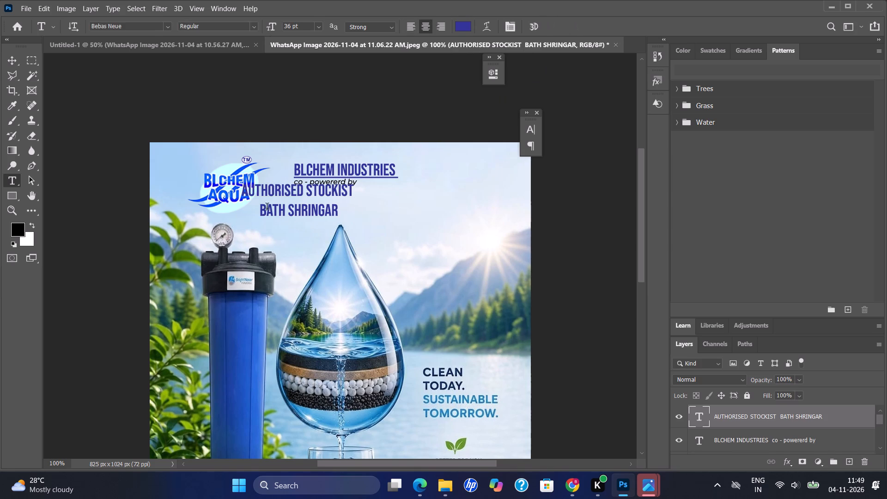
Move the AUTHORISED STOCKIST / BATH SHRINGAR text layer beneath BLCHEM INDUSTRIES, with its last line just above the water drop's tip.
left_click(11, 61)
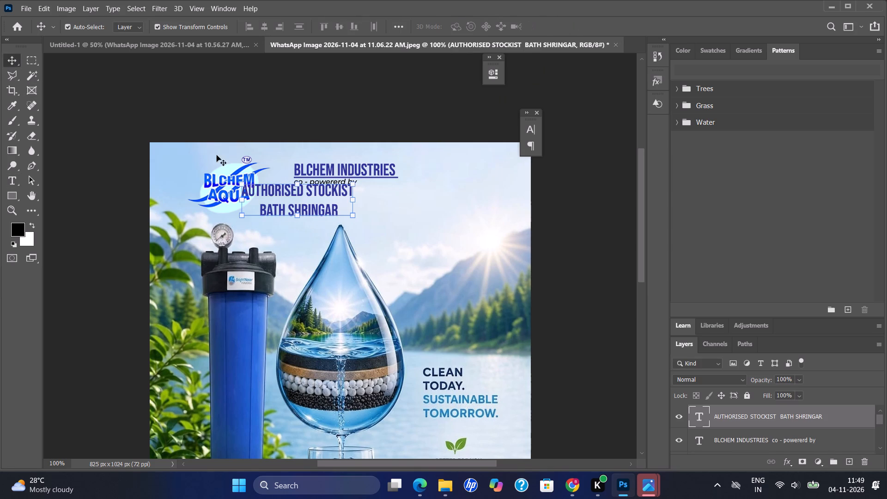
left_click_drag(287, 201, 336, 205)
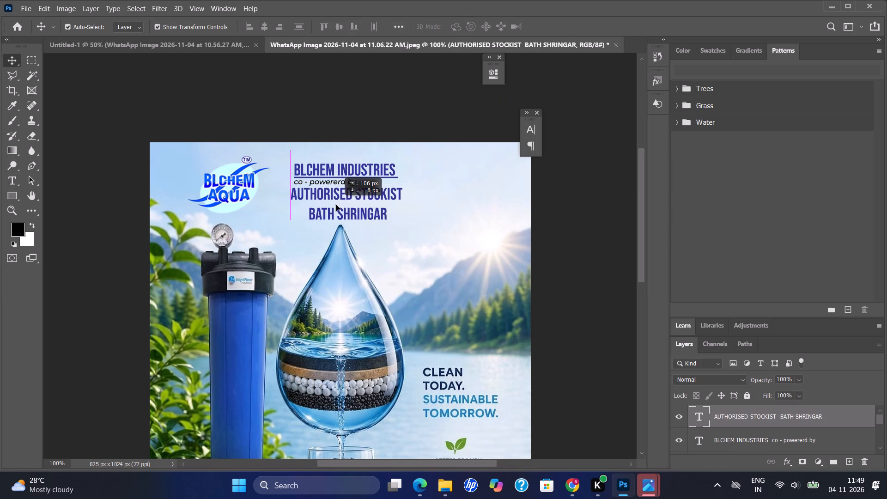
left_click_drag(336, 205, 336, 207)
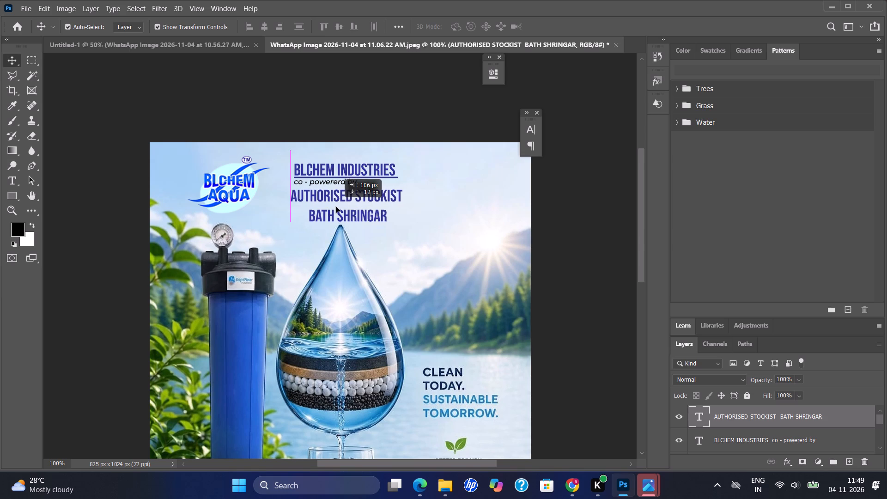
left_click_drag(336, 207, 334, 207)
Underline the "BATH SHRINGAR" line.
triple_click(334, 207)
left_click_drag(394, 217, 289, 217)
key("ctrl+t")
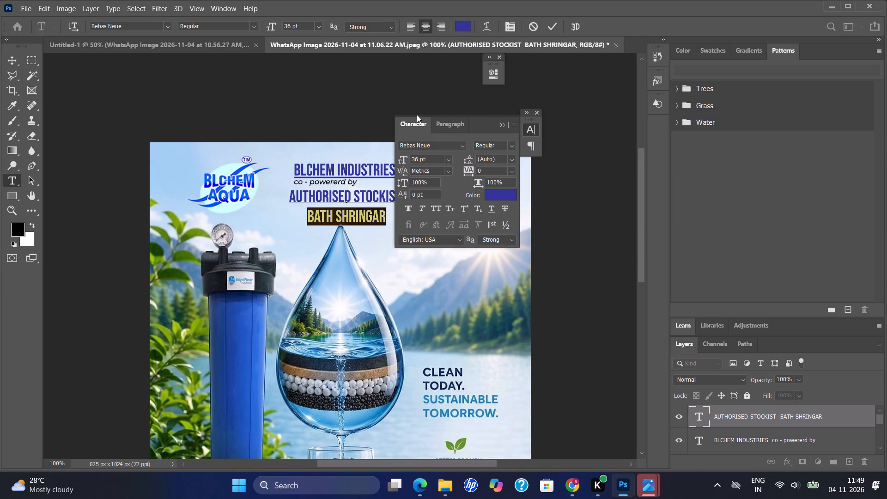
left_click(487, 209)
left_click(501, 123)
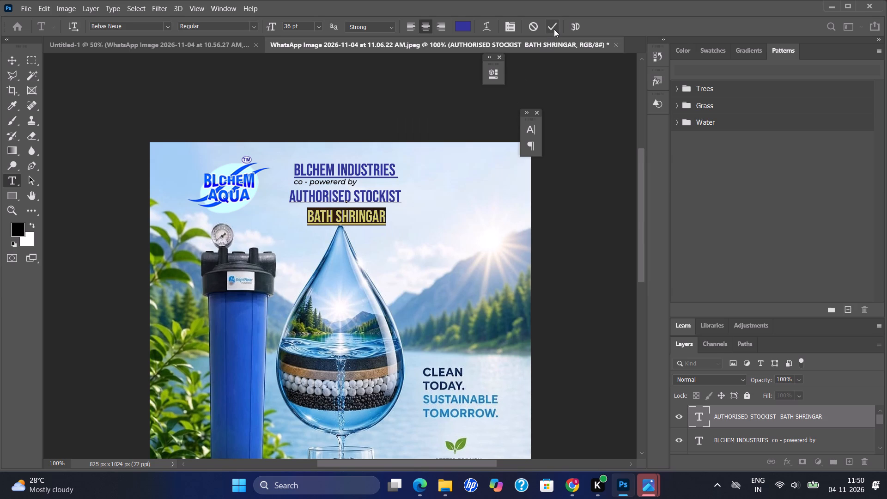
left_click(554, 29)
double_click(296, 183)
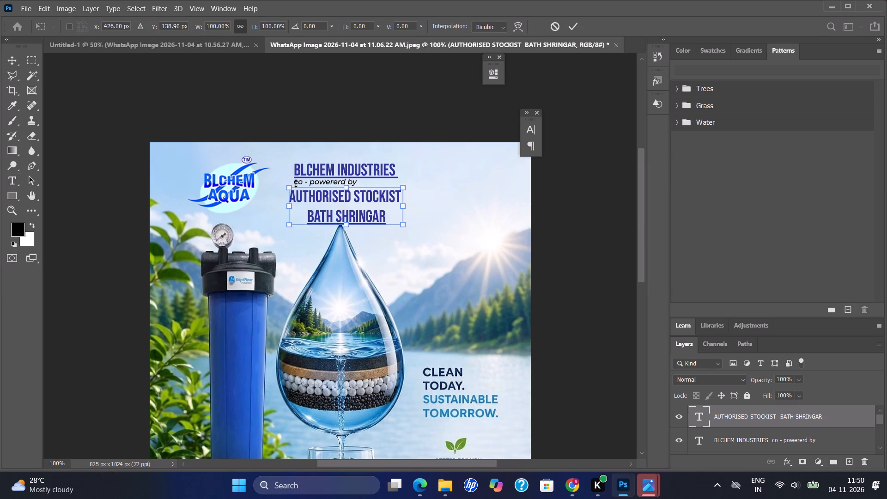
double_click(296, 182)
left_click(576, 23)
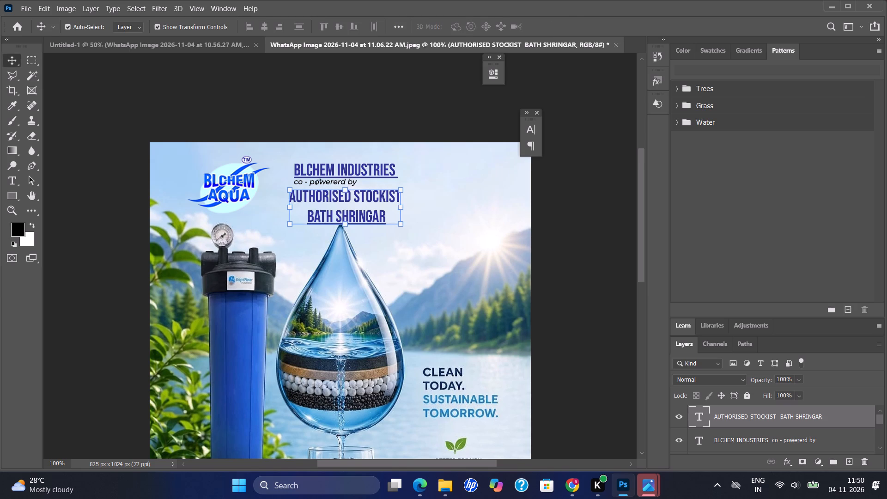
Cut "co - powererd by" out of the heading and paste it as its own text layer between BLCHEM INDUSTRIES and AUTHORISED STOCKIST.
left_click(171, 156)
double_click(299, 185)
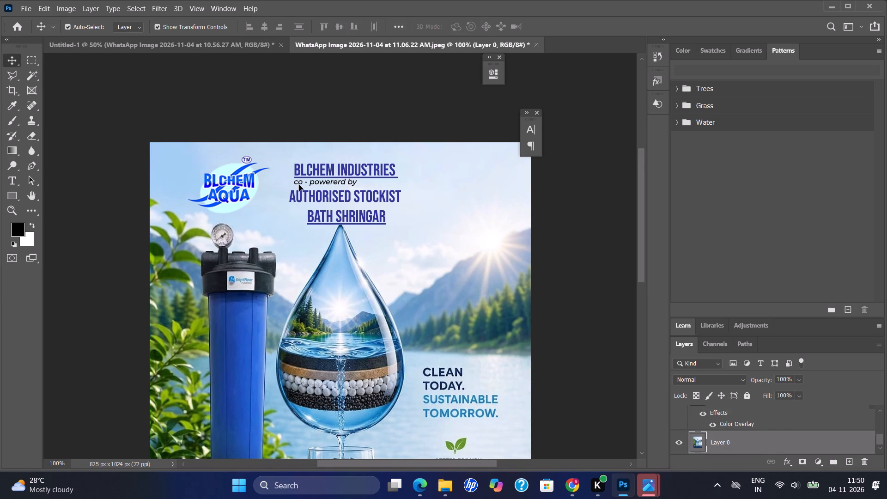
double_click(308, 183)
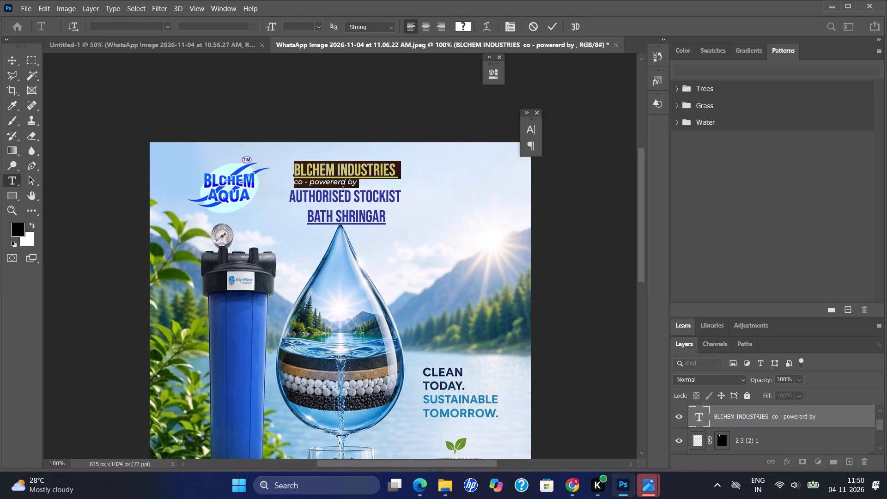
left_click_drag(360, 186, 286, 184)
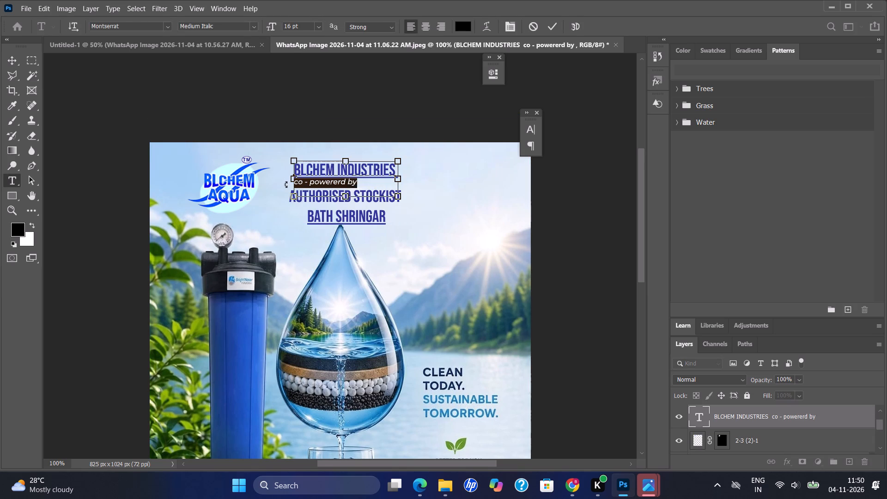
key("ctrl+c")
key("BackSpace")
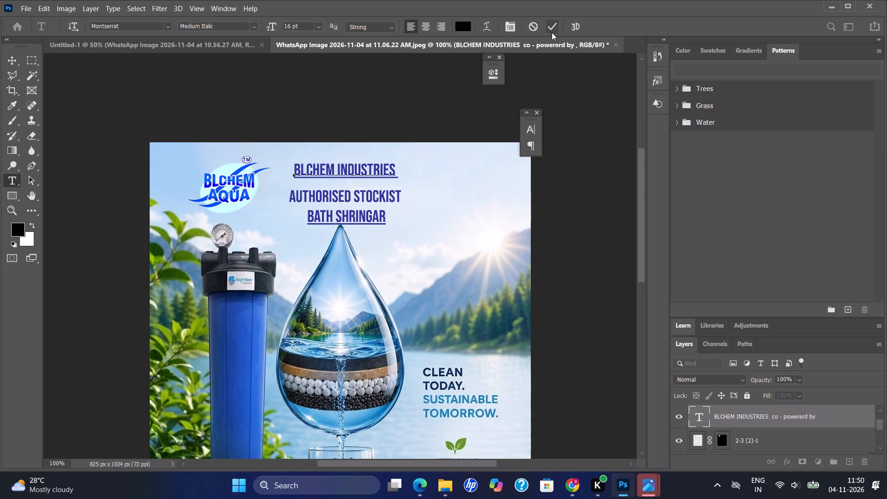
left_click(552, 32)
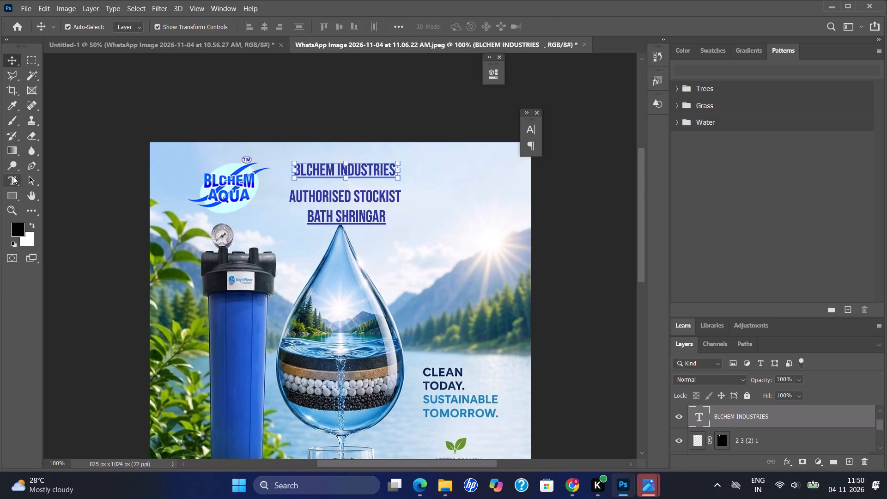
left_click(13, 176)
left_click(309, 186)
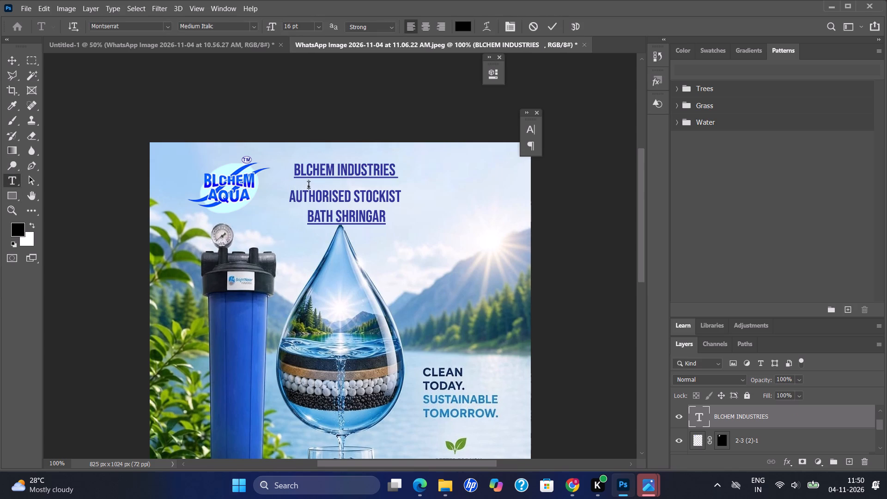
key("ctrl+v")
left_click(309, 186, "ctrl")
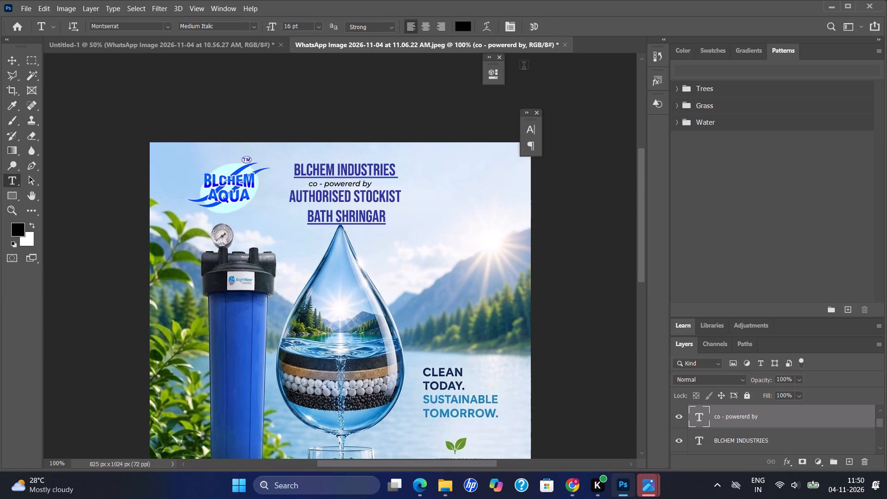
Nudge the "co - powererd by" text layer to the right so it sits centered under BLCHEM INDUSTRIES.
left_click(11, 63)
key("Right")
key("Right")
key("Right")
key("Right")
key("Right")
key("Right")
key("Right")
key("Right")
key("Right")
key("Right")
key("Right")
key("Right")
key("Right")
key("Right")
key("Right")
key("Right")
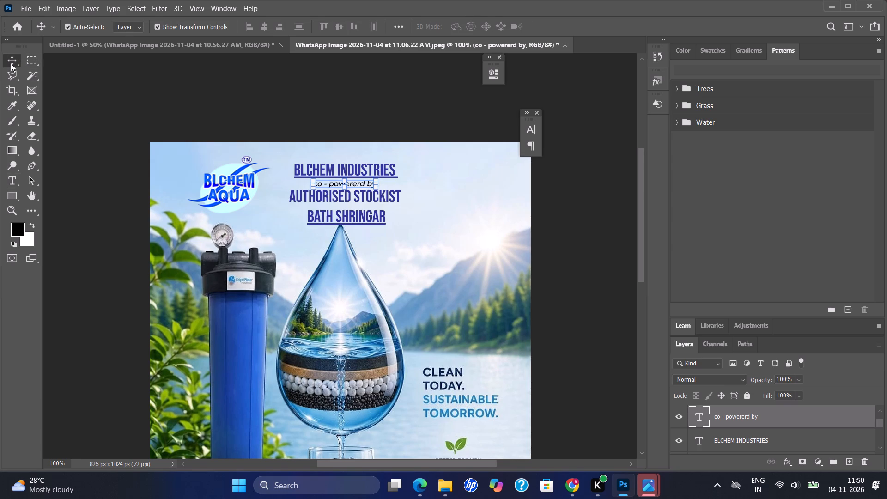
key("Left")
key("Left")
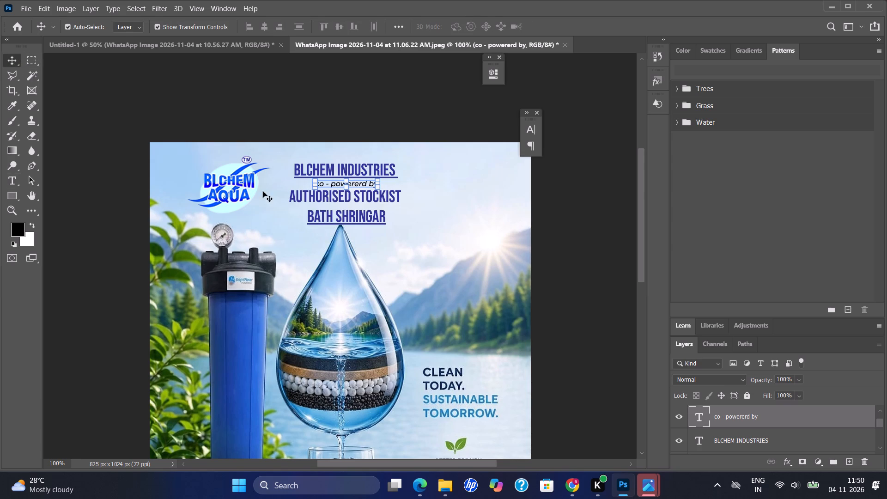
Nudge the AUTHORISED STOCKIST / BATH SHRINGAR text layer slightly up and to the left beneath "co - powererd by".
left_click(352, 207)
key("Down")
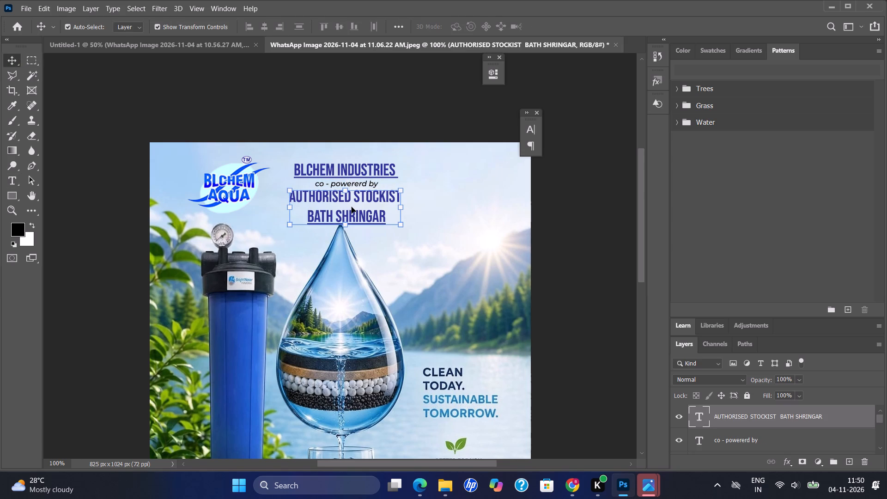
key("Up")
key("Up")
key("Left")
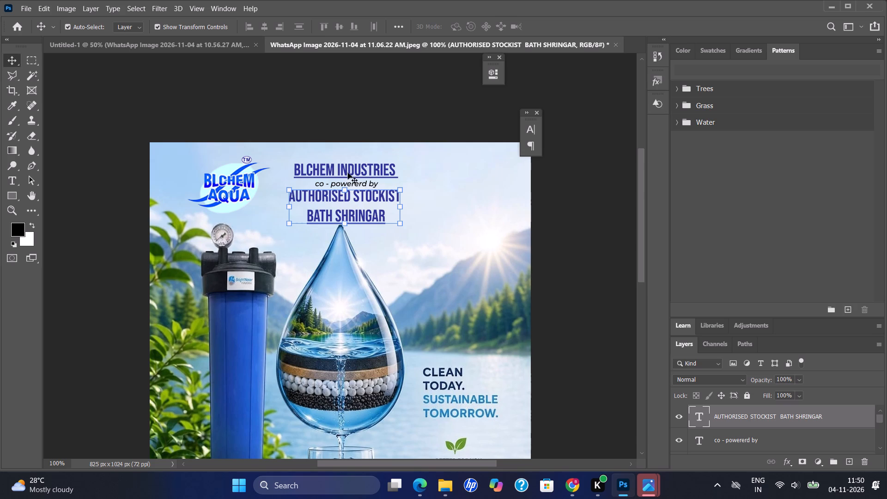
left_click(356, 169)
Nudge the BLCHEM AQUA logo slightly upward beside the company heading.
left_click(247, 178)
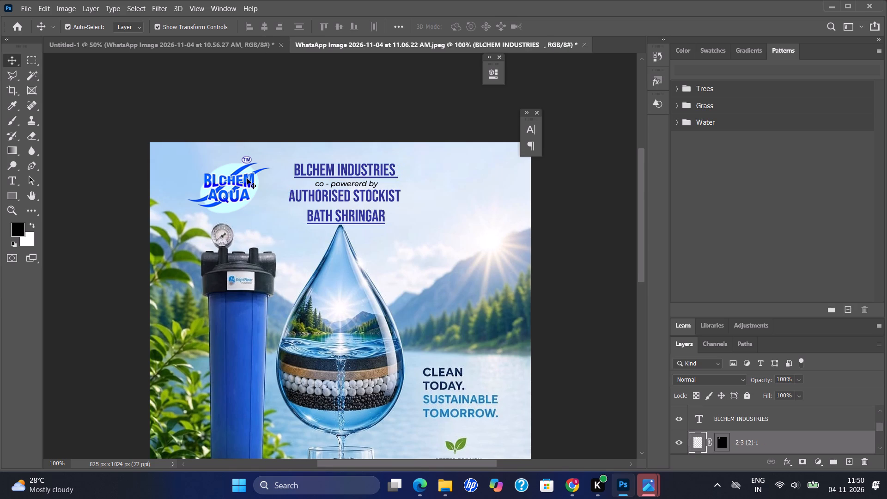
key("Up")
key("Up")
key("Up")
key("Up")
key("Up")
key("Up")
key("Up")
key("Up")
key("Up")
key("Down")
key("Down")
key("Down")
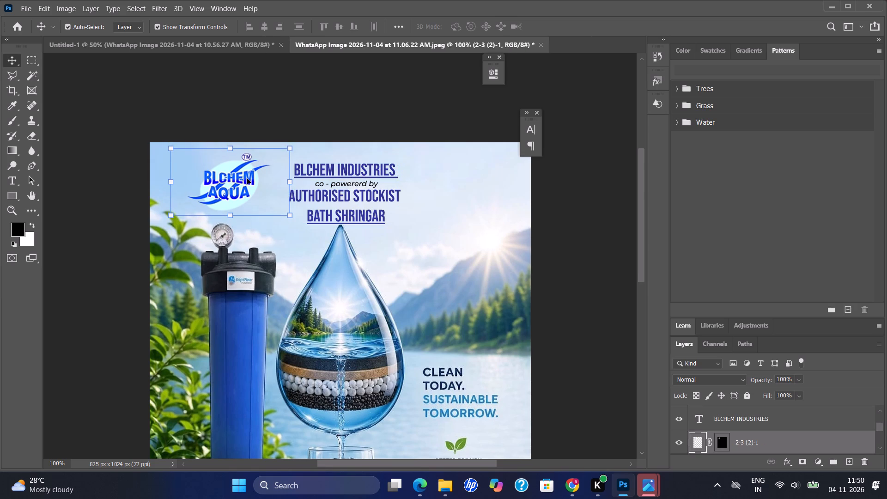
key("Down")
key("Down")
key("Down")
Nudge the AUTHORISED STOCKIST / BATH SHRINGAR text layer slightly further up, away from the water drop's tip.
left_click(355, 224)
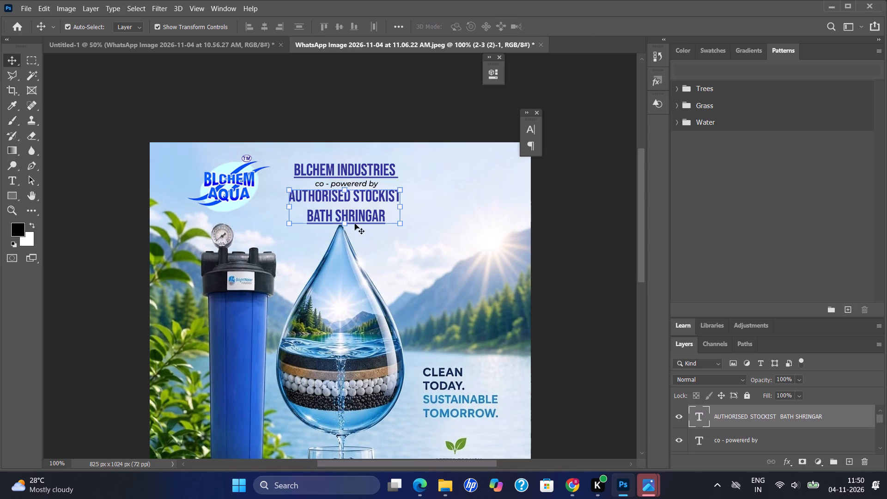
left_click(354, 216)
key("Up")
key("Up")
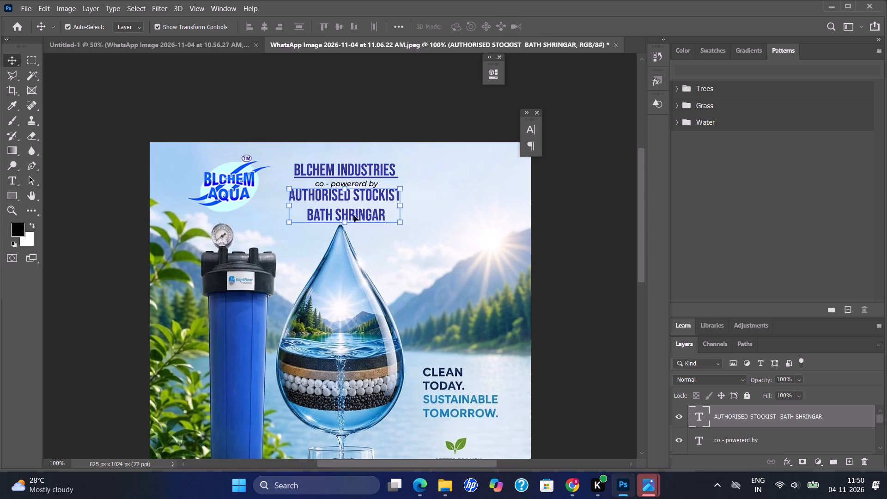
left_click(482, 222)
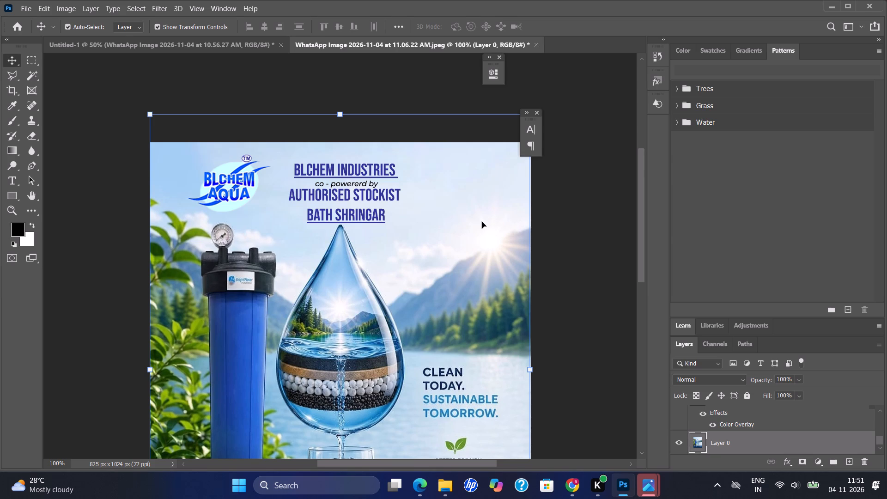
Apply underlining to both lines of the AUTHORISED STOCKIST / BATH SHRINGAR text layer.
double_click(318, 204)
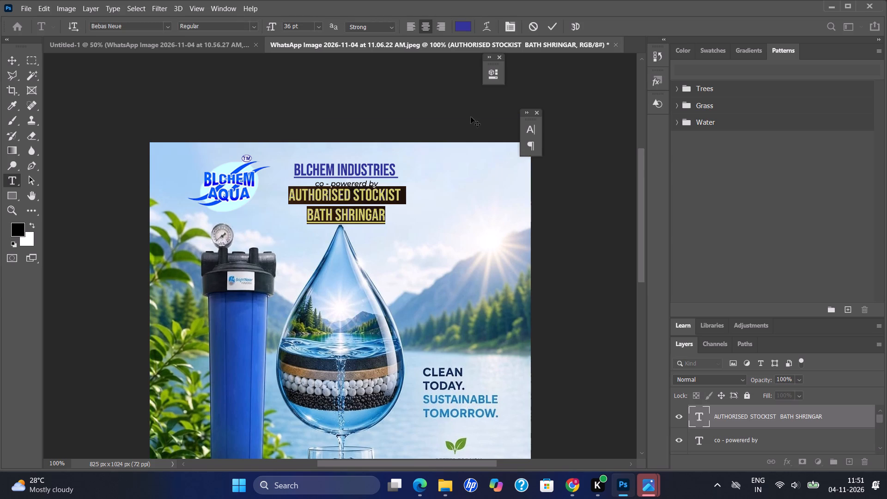
key("ctrl+t")
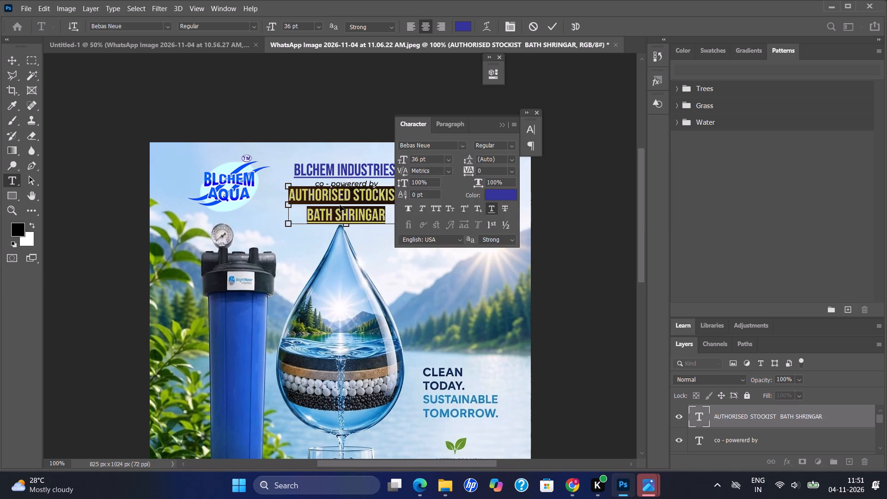
left_click(492, 207)
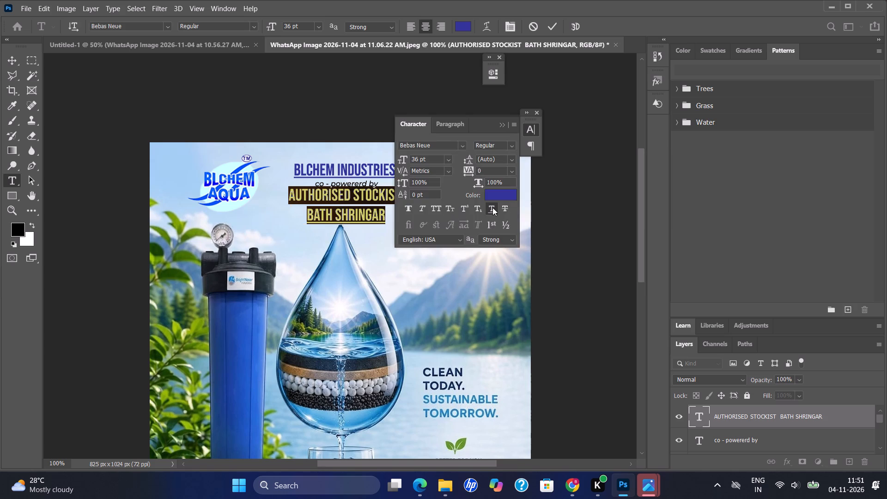
left_click(490, 209)
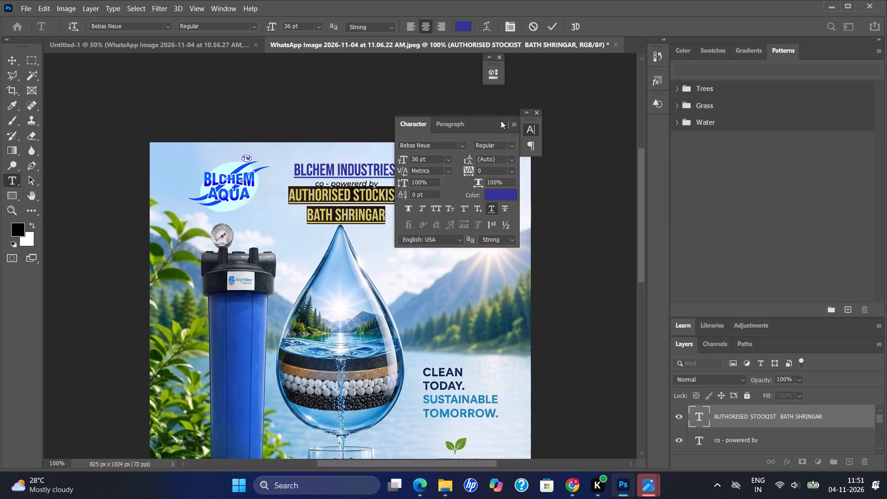
left_click(500, 123)
left_click(551, 31)
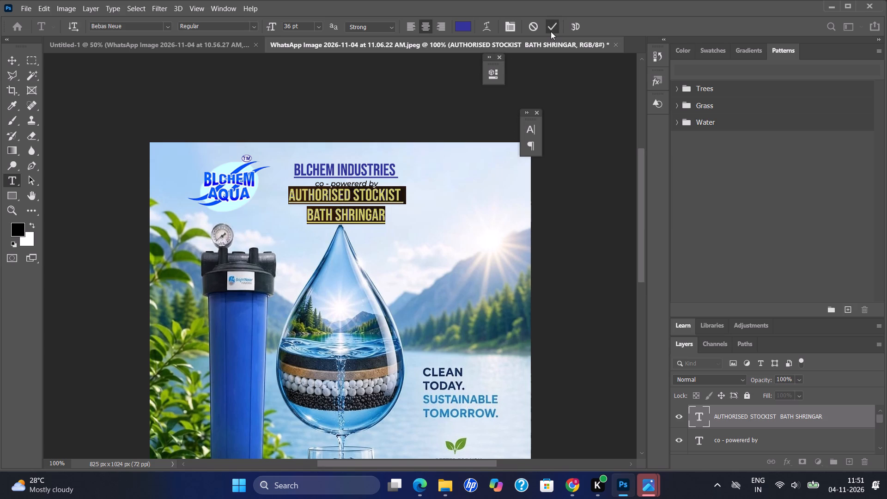
Fine-tune the horizontal alignment of the AUTHORISED STOCKIST / BATH SHRINGAR and BLCHEM INDUSTRIES text layers with small sideways nudges.
key("Right")
key("Right")
key("Left")
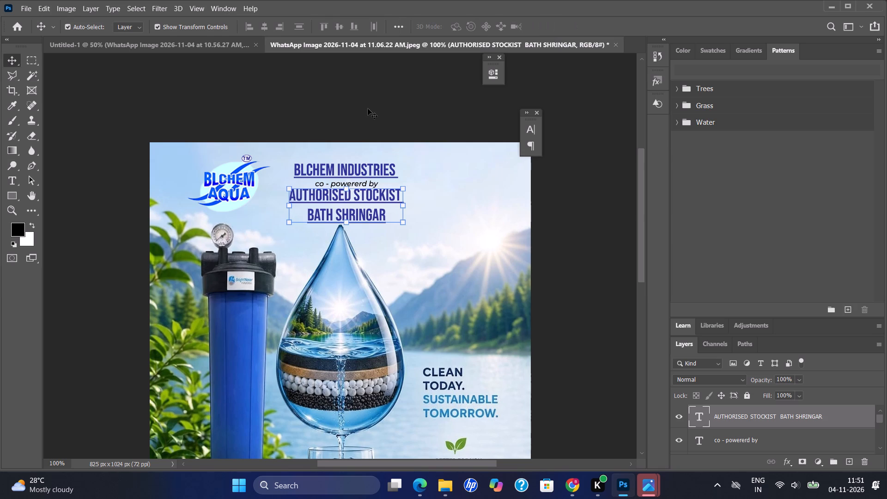
key("Left")
left_click(364, 170)
key("Left")
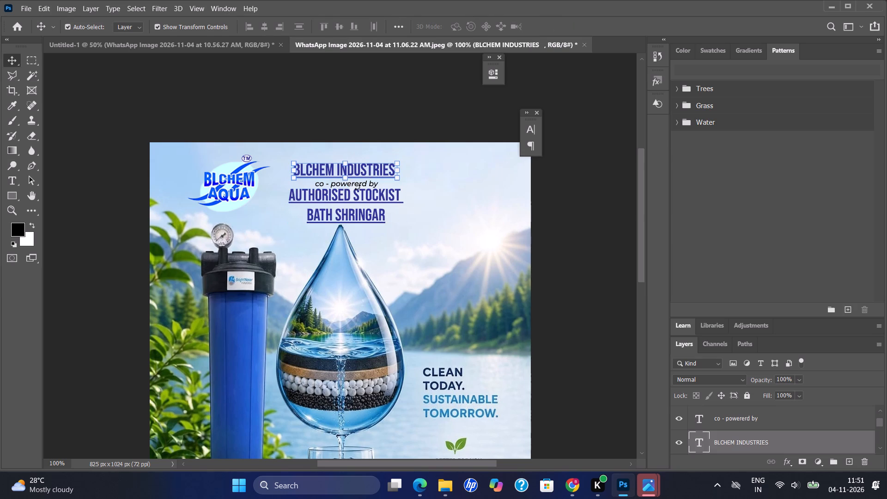
left_click(444, 213)
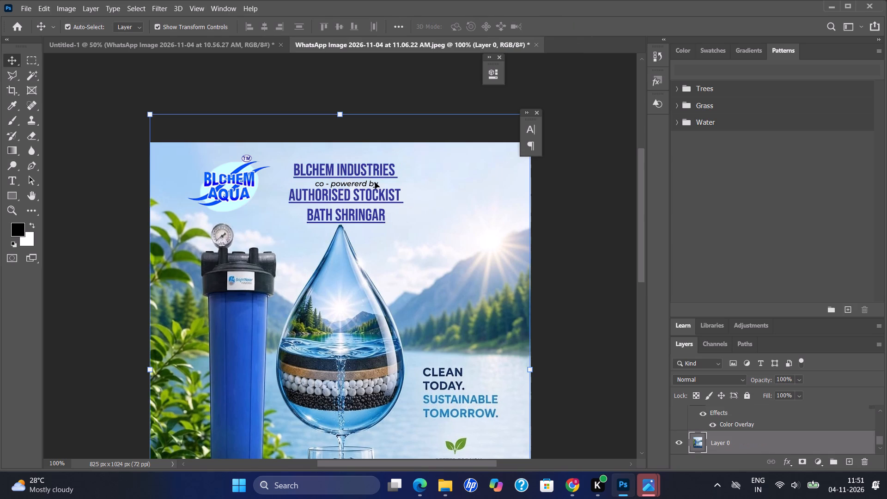
Nudge the "co - powererd by" line slightly up and left to center it between the neighbouring heading lines.
left_click(375, 183)
key("Up")
key("Left")
key("Left")
key("Left")
key("Left")
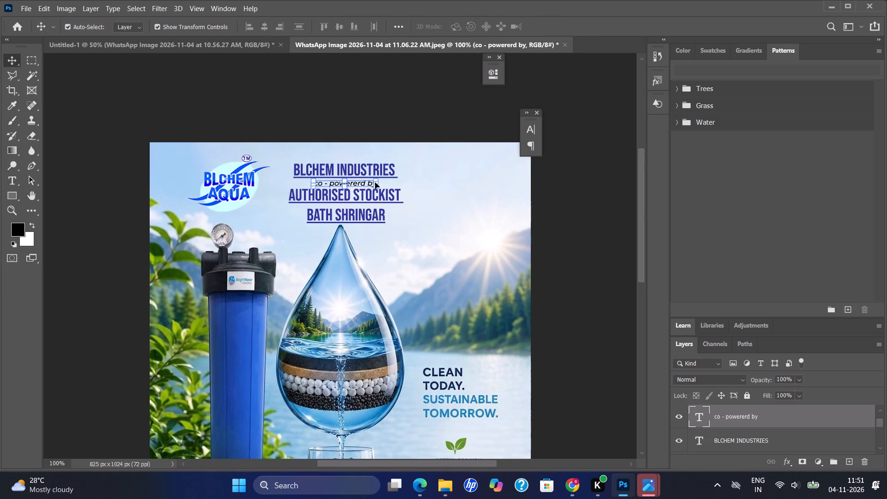
key("Left")
left_click(480, 276)
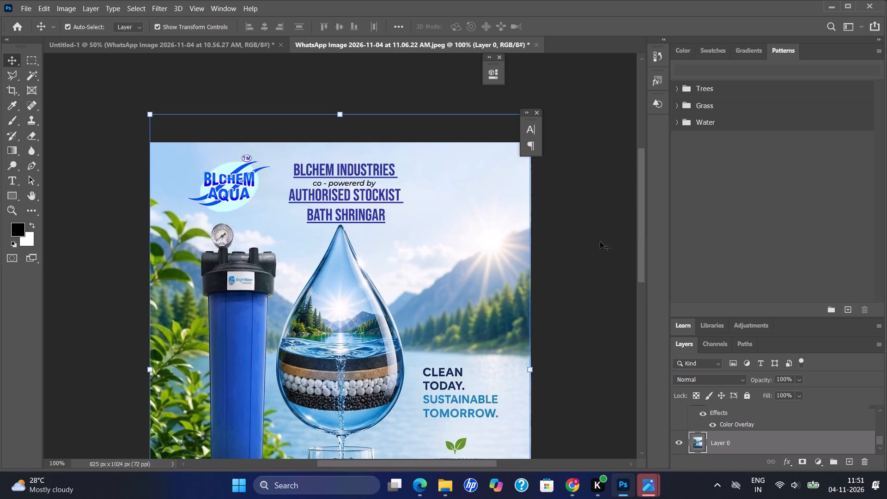
Nudge the white location pin icon upward within the dark blue footer band.
left_click_drag(641, 231, 626, 323)
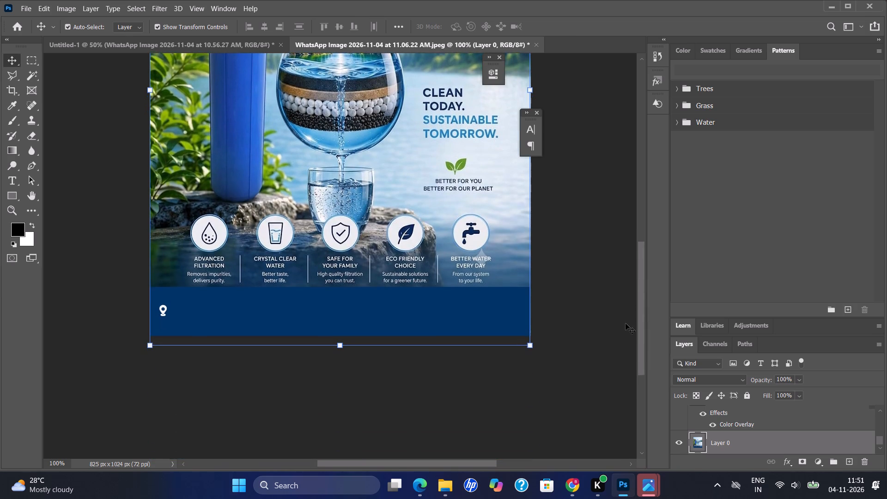
left_click(166, 312)
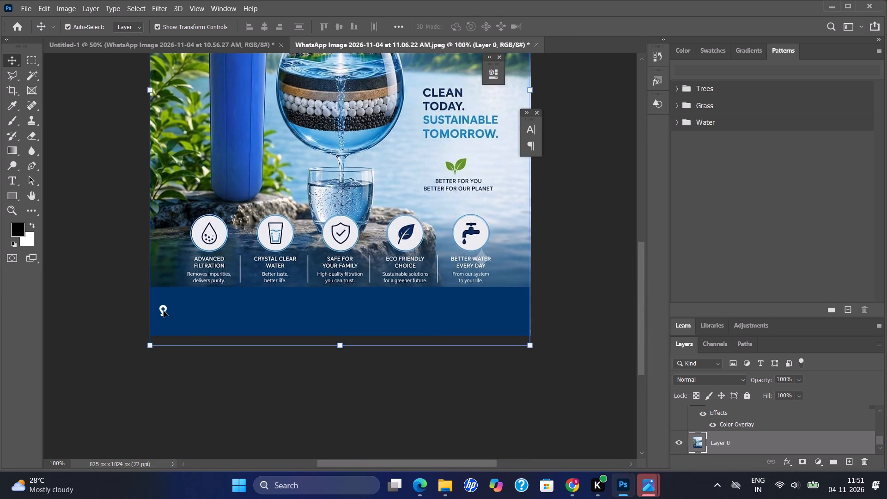
double_click(164, 310)
left_click(164, 310)
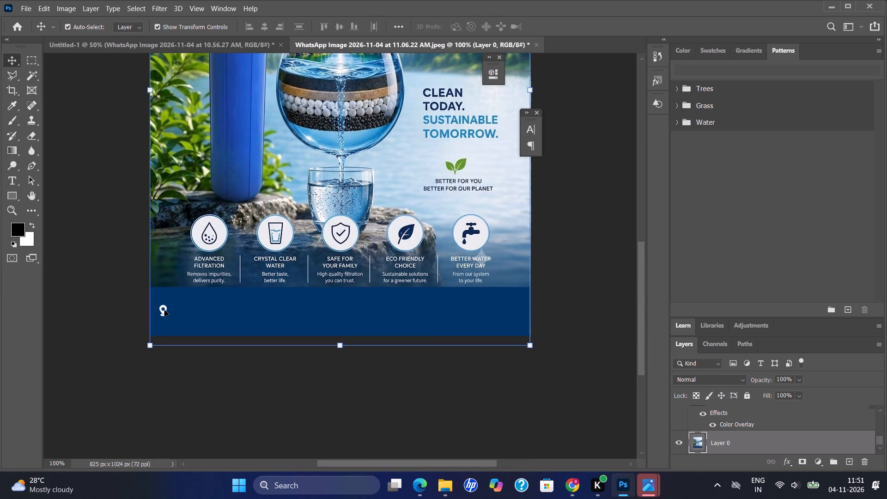
left_click(164, 310)
triple_click(164, 310)
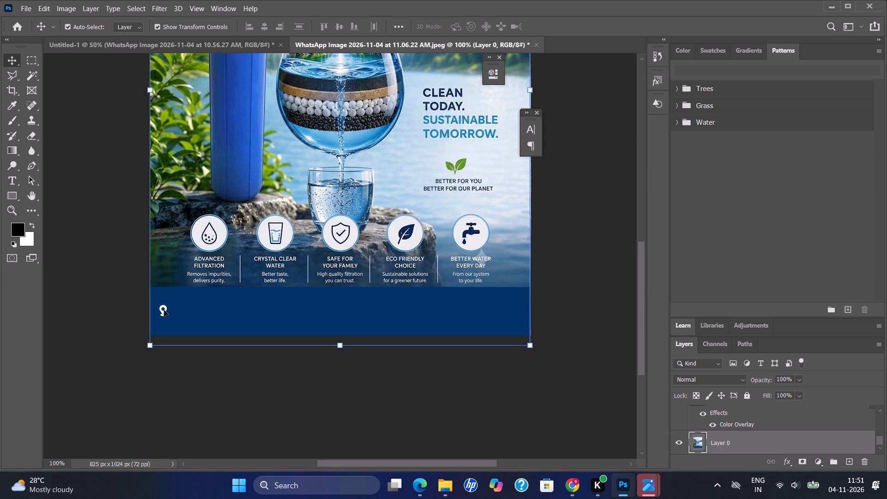
left_click(161, 310)
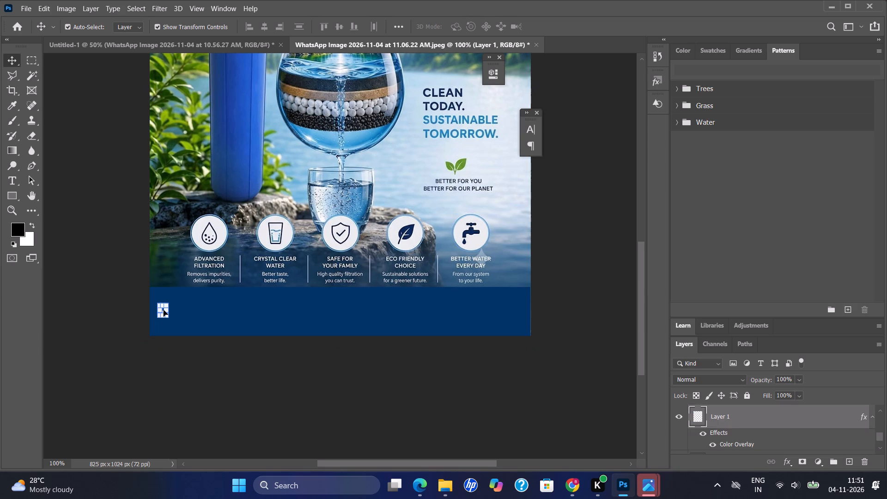
key("Up")
key("Up")
key("Up")
key("Up")
key("Up")
key("Up")
key("Up")
key("Up")
key("Up")
key("Up")
key("Up")
key("Up")
key("Up")
key("Up")
key("Up")
key("Up")
key("Down")
Start a new text line beside the location pin icon in the blue footer band.
left_click(17, 177)
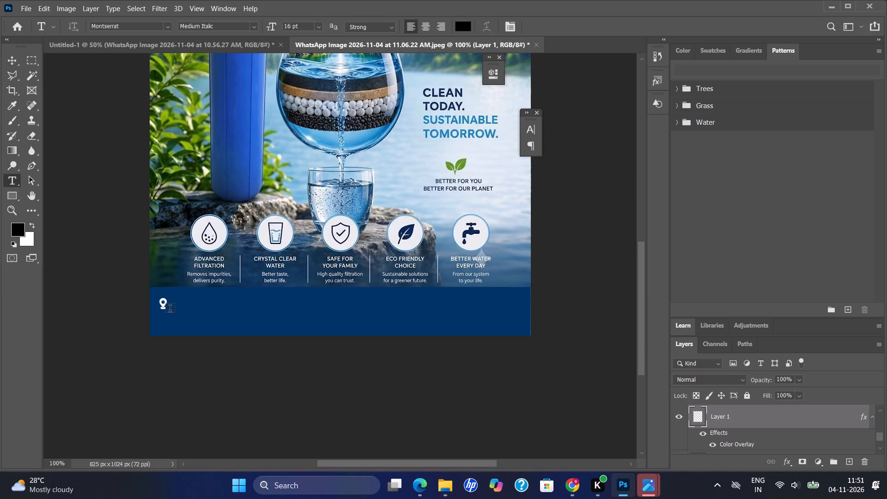
left_click(174, 301)
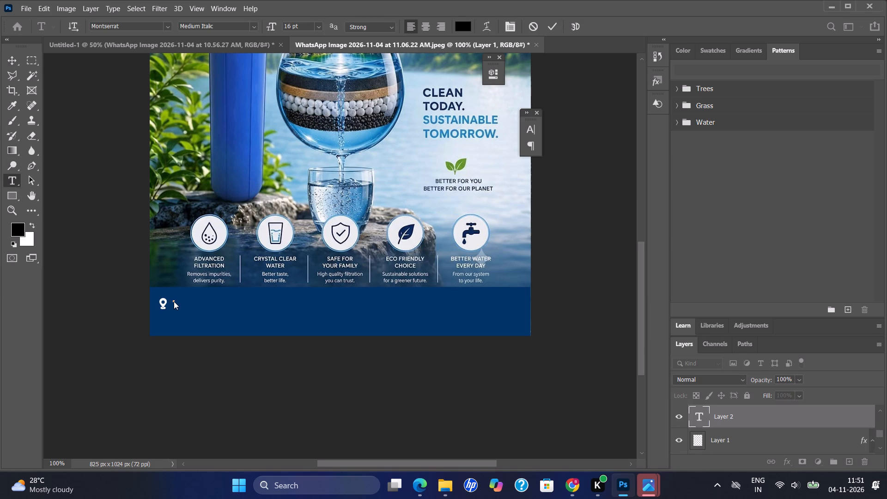
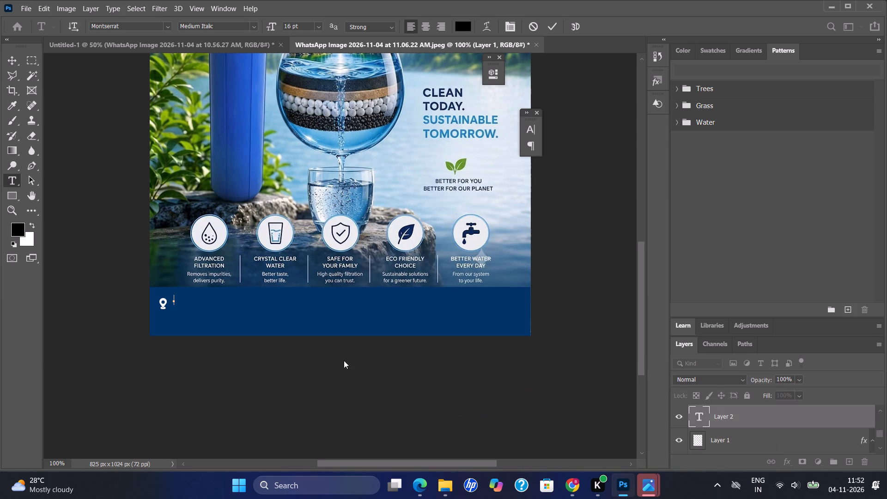
Enter the stockist's building name in quotation marks, followed by the plot number, as the first footer address line.
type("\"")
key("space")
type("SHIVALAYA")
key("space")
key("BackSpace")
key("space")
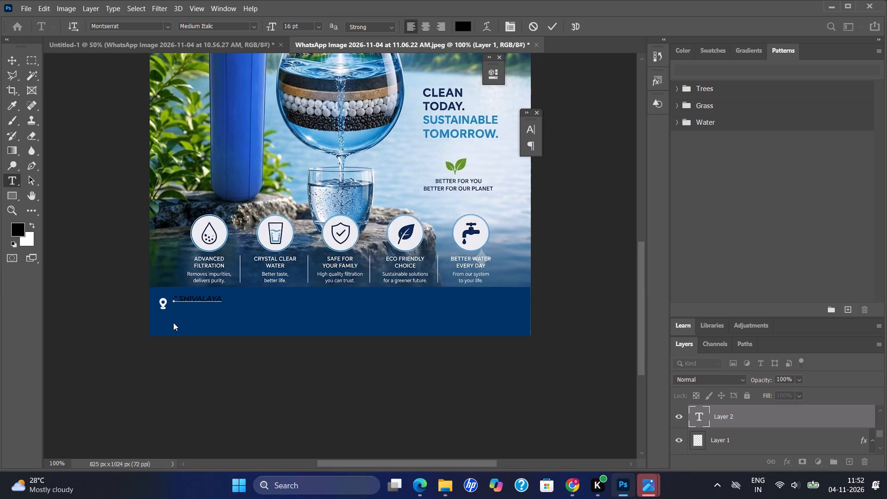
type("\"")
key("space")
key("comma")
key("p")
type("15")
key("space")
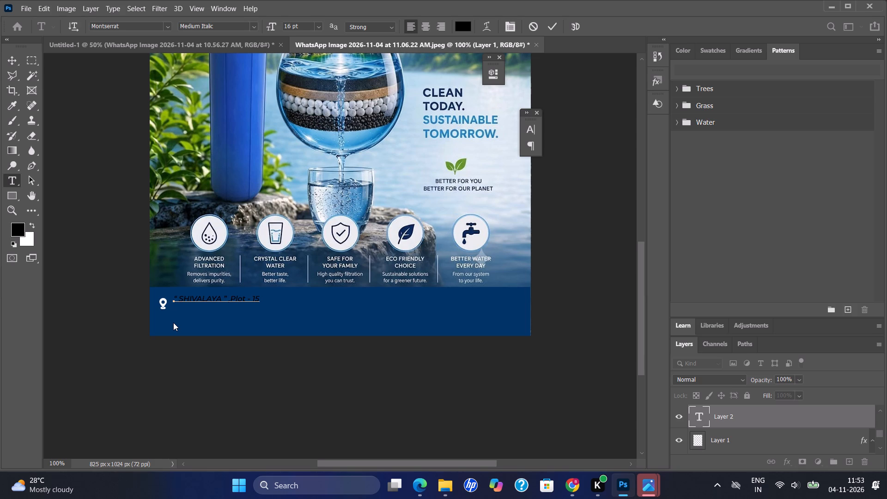
left_click(173, 323)
Correct the last digit of the plot number and add the street number to the first address line.
double_click(262, 293)
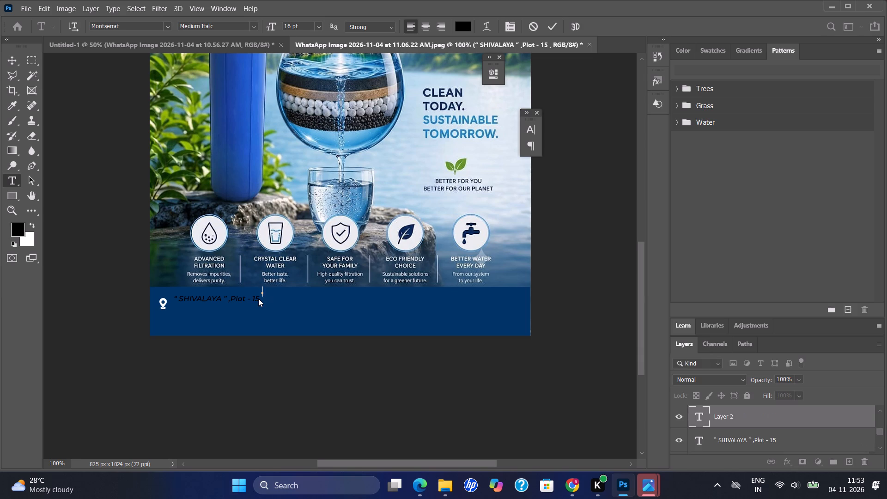
double_click(259, 298)
key("BackSpace")
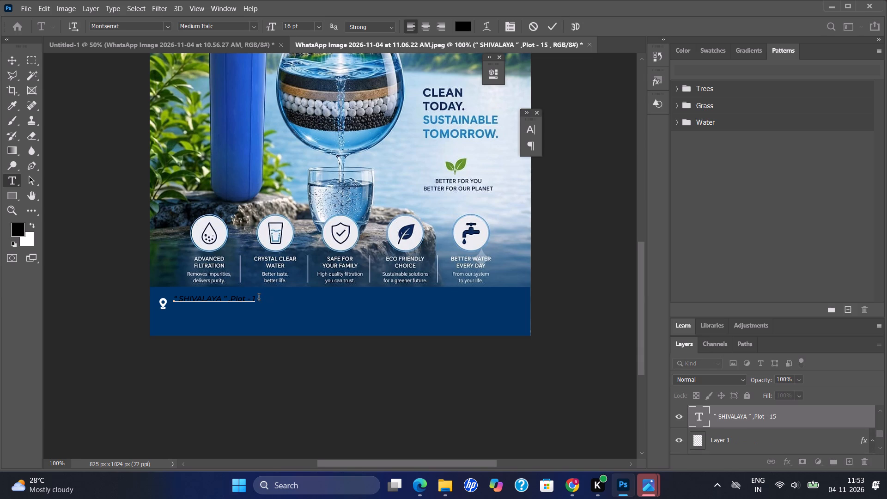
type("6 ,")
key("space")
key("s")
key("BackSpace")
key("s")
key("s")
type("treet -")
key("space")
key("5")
Add a second address line with the colony name and the first locality name, separated by a comma.
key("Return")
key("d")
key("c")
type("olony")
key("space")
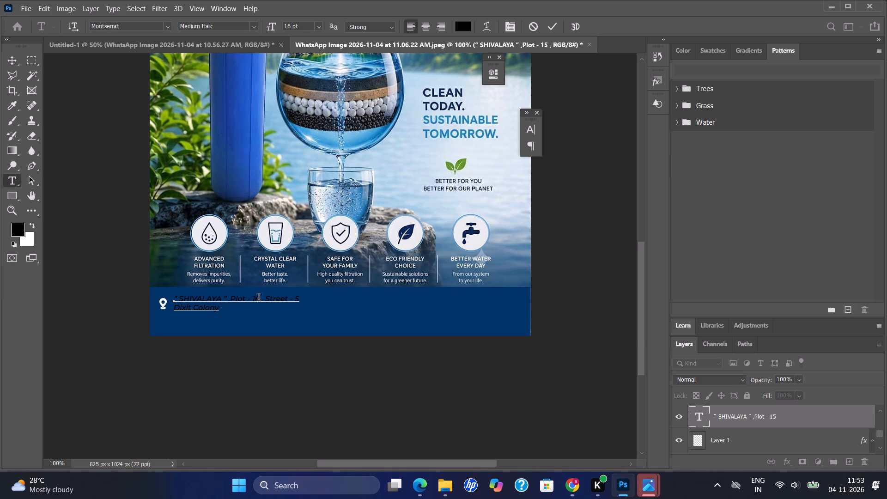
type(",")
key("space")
Add a comma and the second locality name to the end of the address text.
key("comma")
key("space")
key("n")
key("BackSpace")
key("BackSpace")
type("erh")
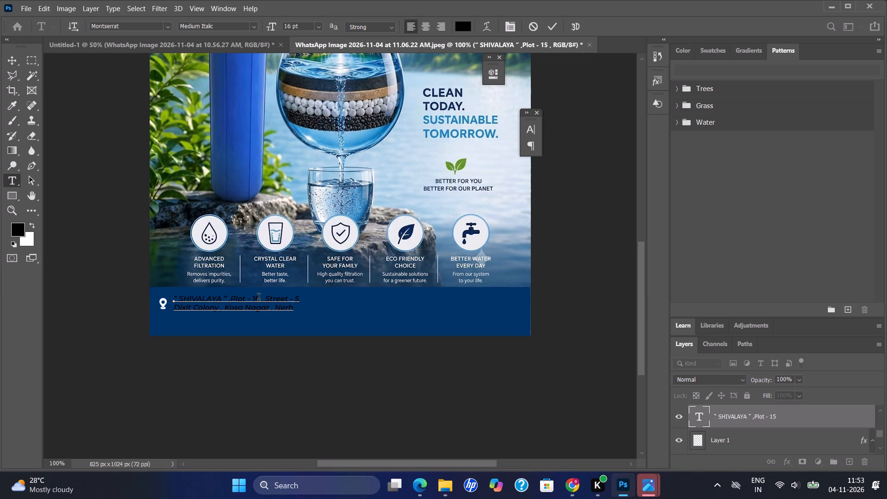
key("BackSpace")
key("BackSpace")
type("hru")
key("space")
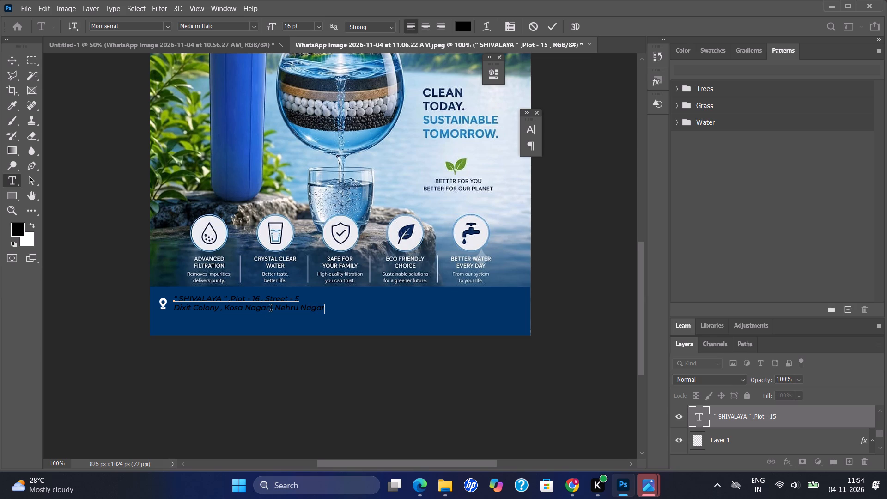
Break the second locality name onto a third address line, add the city name after it, and commit the text.
left_click(278, 310)
key("Return")
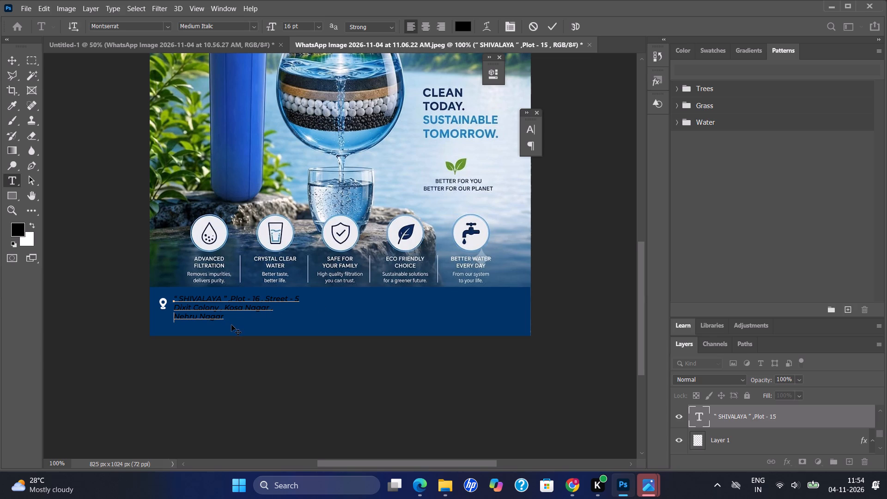
left_click(225, 319)
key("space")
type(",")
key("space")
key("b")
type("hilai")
left_click(555, 26)
Reopen the footer address text for editing and select all three lines.
triple_click(236, 317)
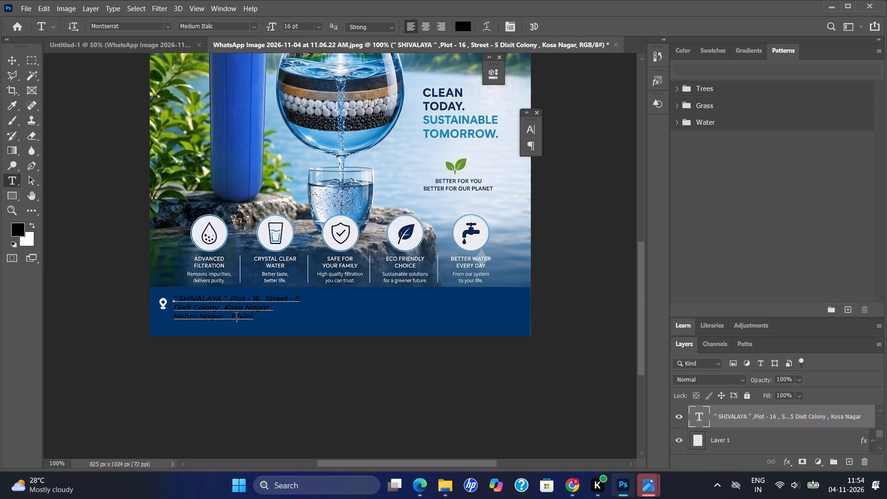
key("ctrl+a")
left_click_drag(236, 317, 287, 78)
triple_click(242, 320)
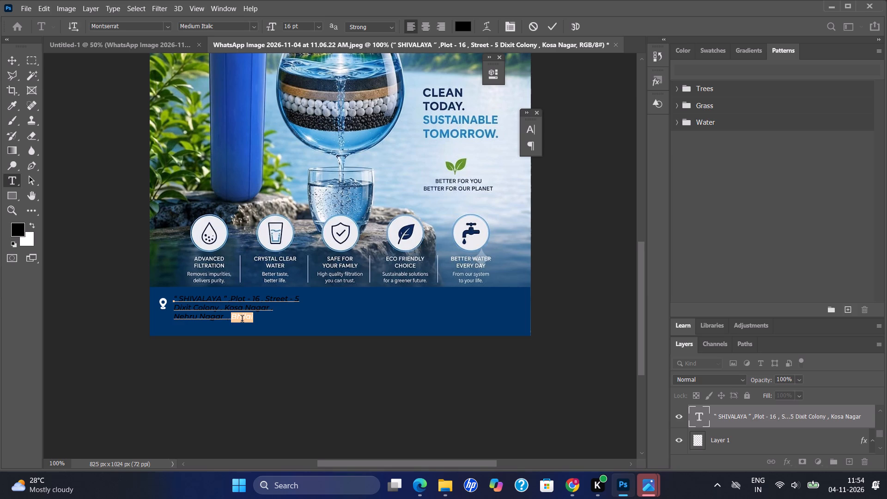
left_click(242, 320)
key("ctrl+a")
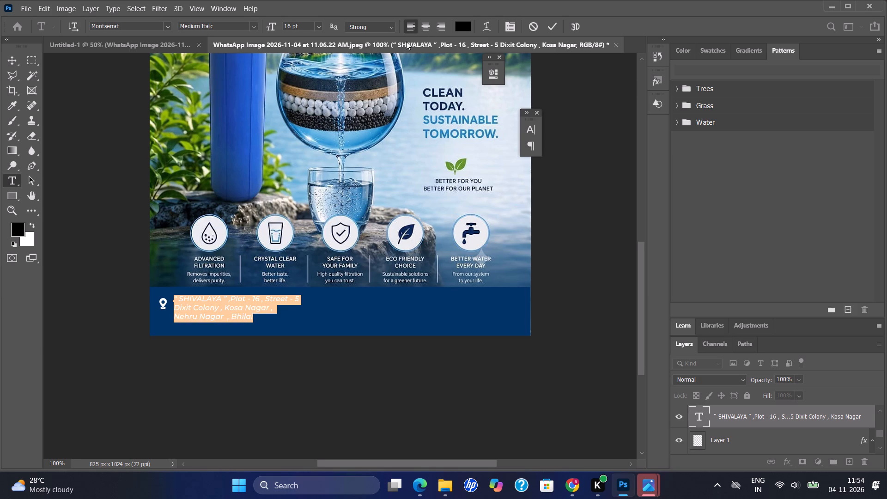
Set the selected footer address text to white (ffffff) at 10 pt and commit the text.
left_click(467, 23)
left_click(550, 272)
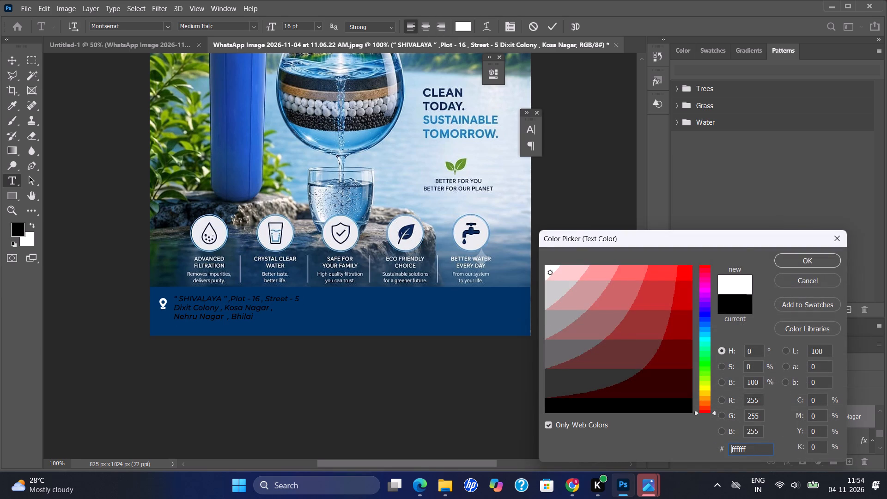
left_click(781, 256)
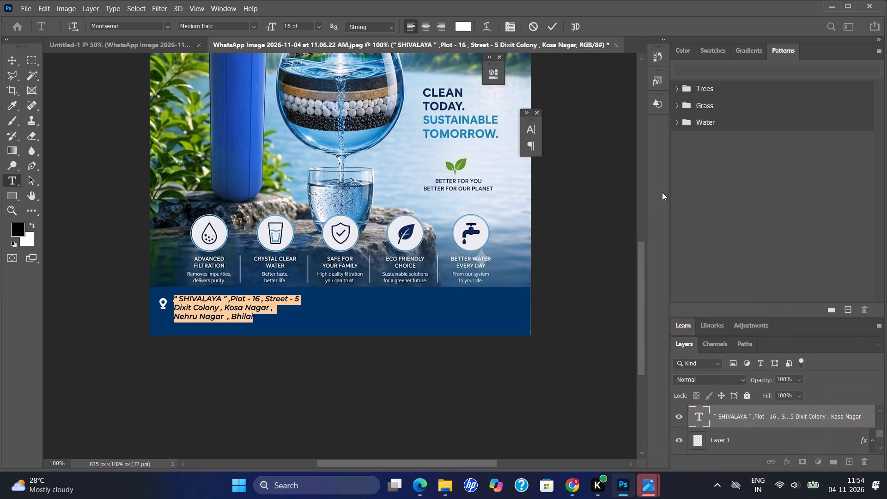
left_click(318, 28)
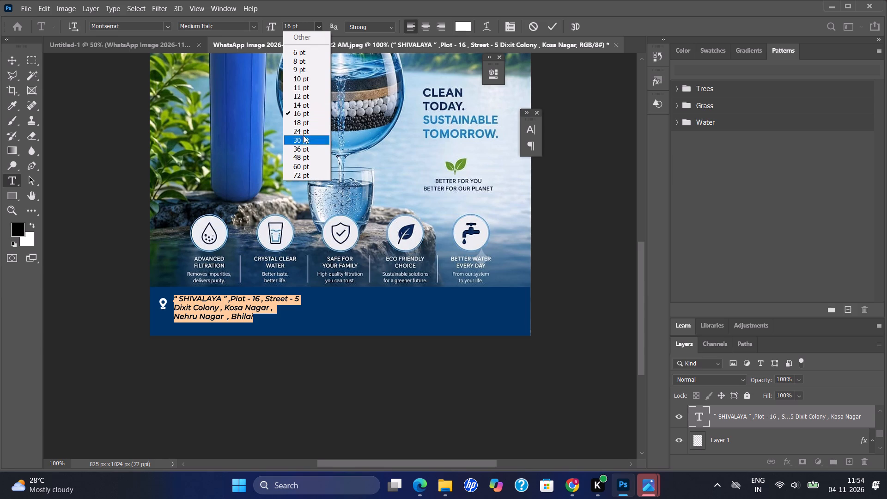
left_click(305, 76)
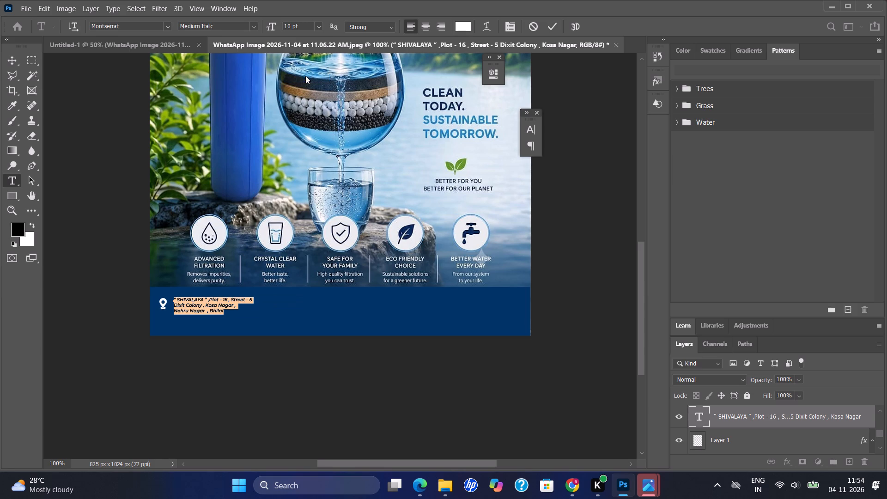
left_click(550, 29)
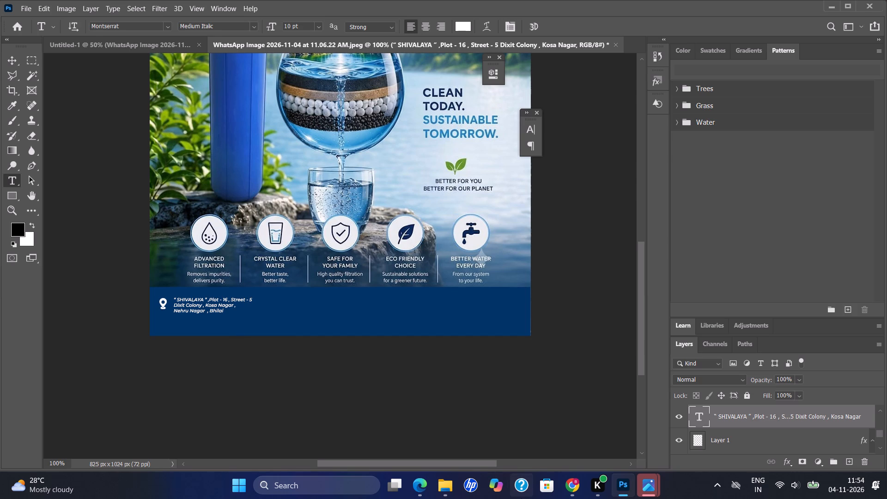
Switch to Chrome, search Pinterest for "mobile icon" and bring up the options for the plain black phone handset image.
left_click(563, 486)
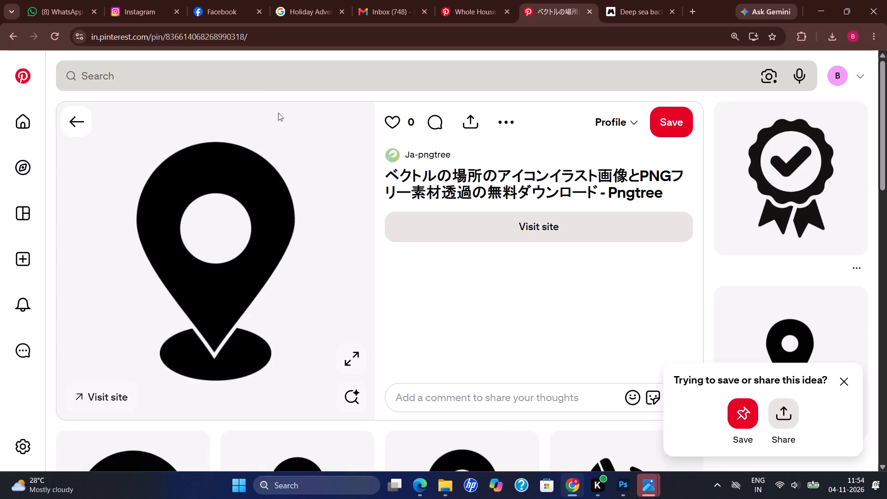
double_click(258, 78)
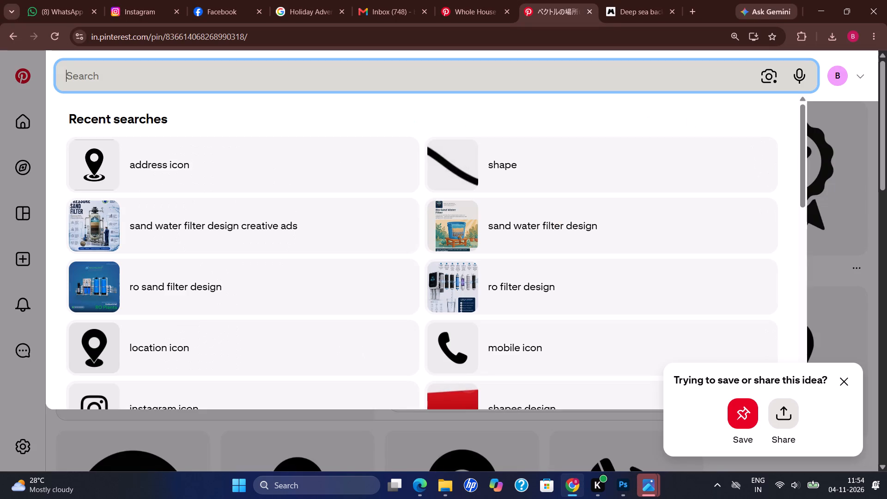
left_click(502, 344)
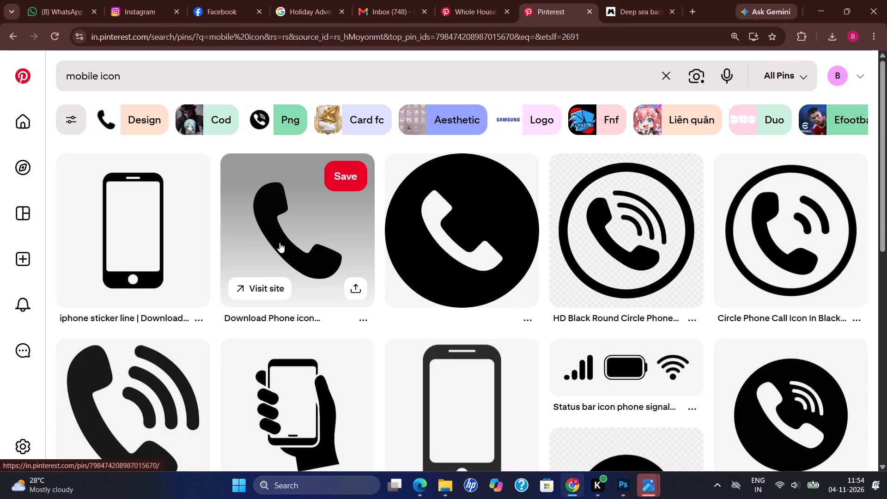
right_click(279, 243)
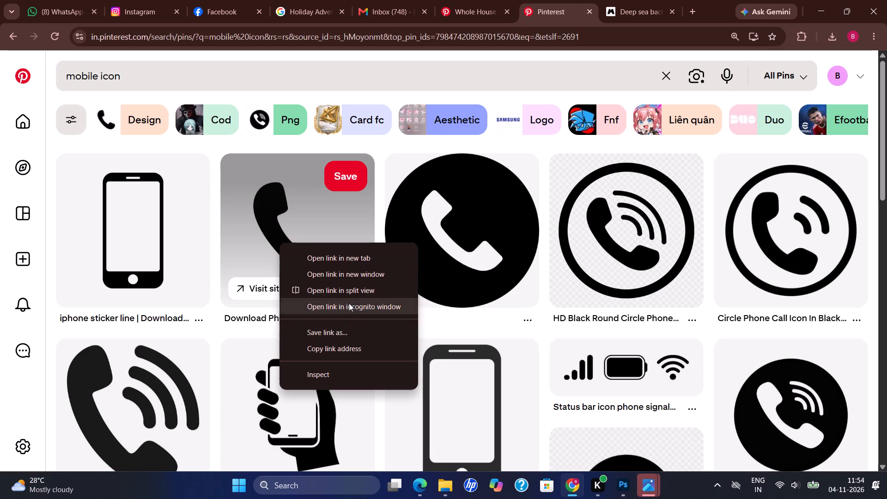
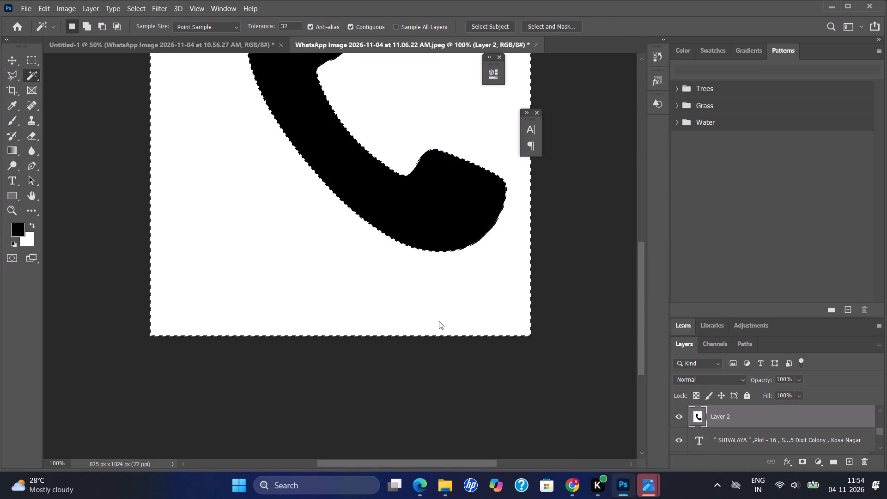
Delete the selected white background around the phone icon and clear the selection.
key("BackSpace")
key("ctrl+d")
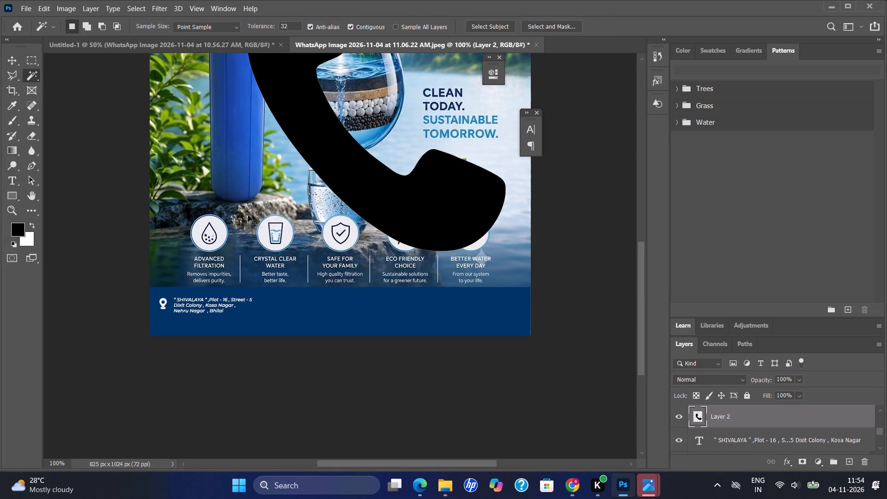
Scale the phone icon layer down to about 45% and move it down over the feature icons just above the blue footer.
key("ctrl+t")
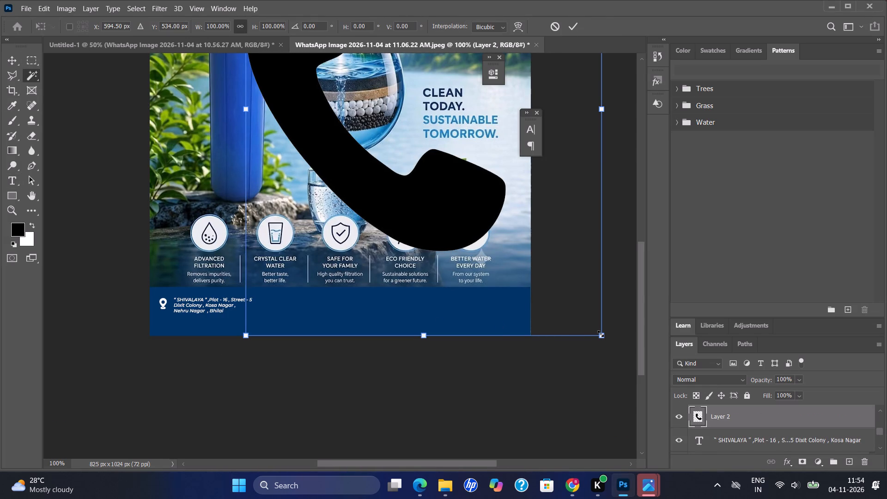
left_click_drag(601, 334, 286, 181)
left_click_drag(325, 76, 282, 227)
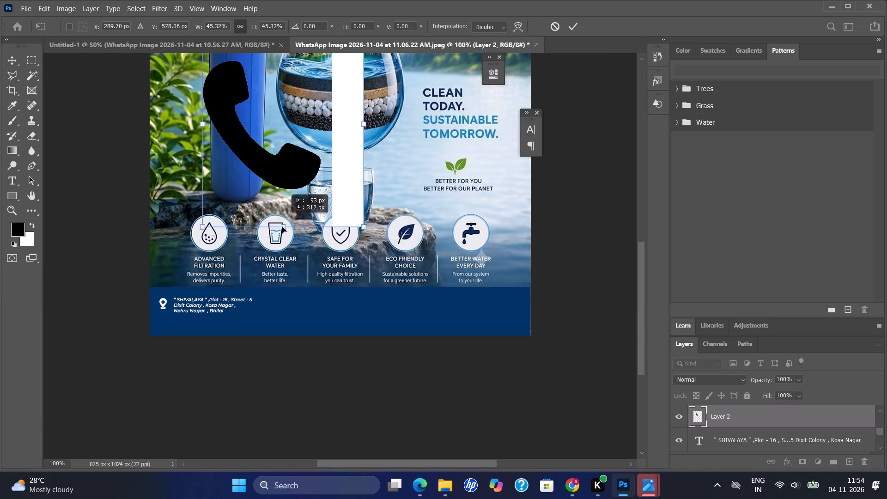
left_click_drag(282, 227, 287, 310)
left_click(28, 73)
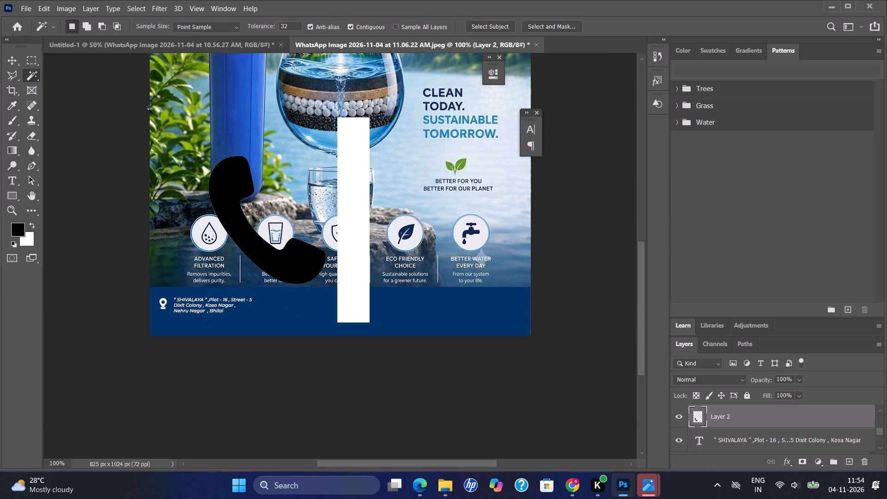
Delete the leftover white strip beside the phone icon on Layer 2 and clear the selection.
left_click(357, 218)
key("BackSpace")
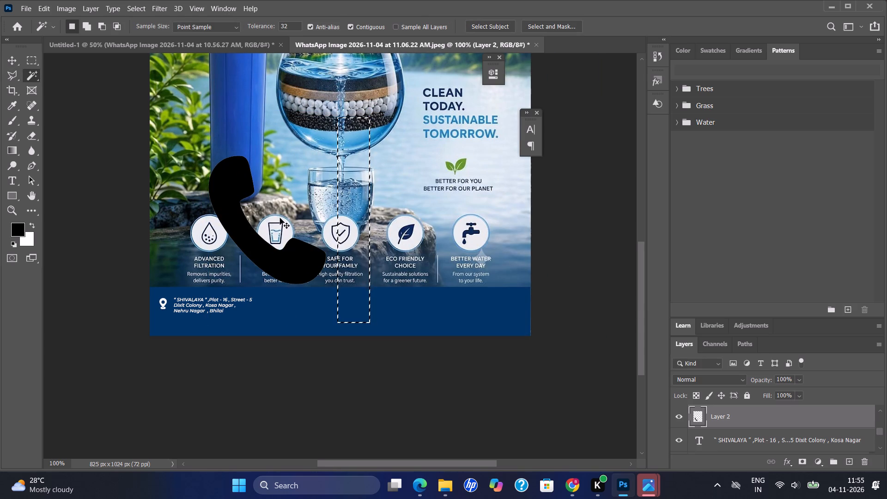
key("ctrl+d")
Free-transform the black phone icon down to about 11.65% and move it into the blue footer below the location pin.
key("ctrl+t")
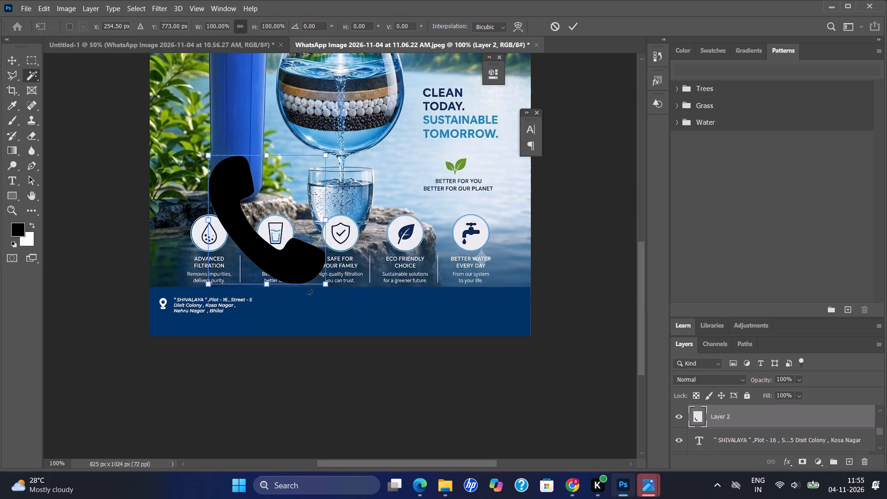
left_click_drag(325, 286, 227, 188)
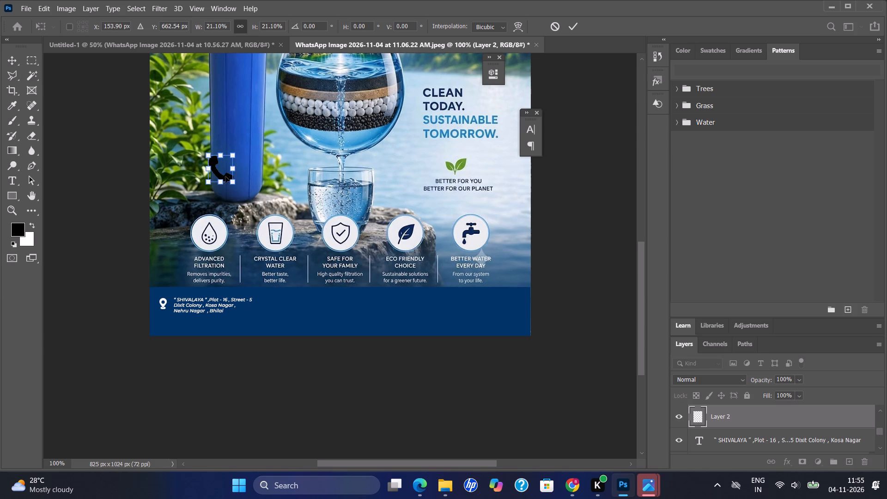
left_click_drag(221, 170, 177, 327)
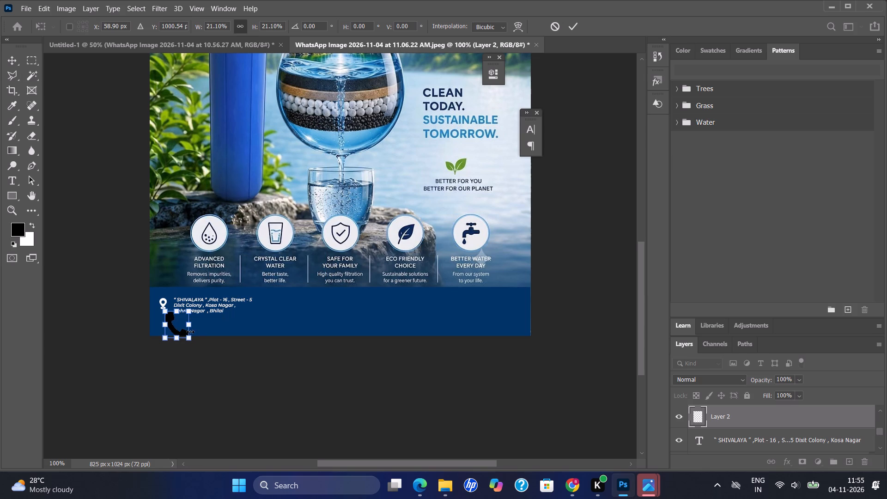
left_click_drag(190, 342, 177, 332)
Nudge the phone icon left and down to about X 33 px, Y 994 px, clear of the address text.
key("Left")
key("Left")
key("Left")
key("Left")
key("Left")
key("Left")
key("Left")
key("Left")
key("Left")
key("Left")
key("Left")
key("Left")
key("Left")
key("Left")
key("Left")
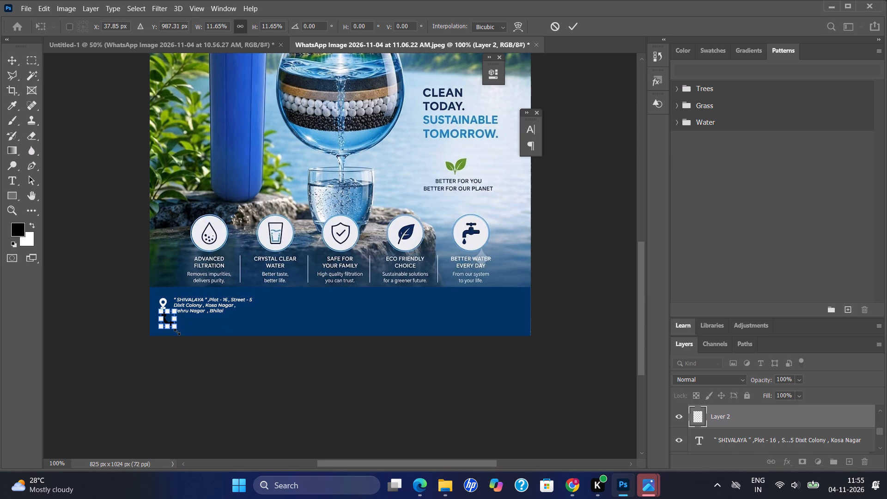
key("Down")
key("Down")
key("Down")
key("Down")
key("Down")
key("Down")
key("Down")
key("Down")
key("Down")
key("Down")
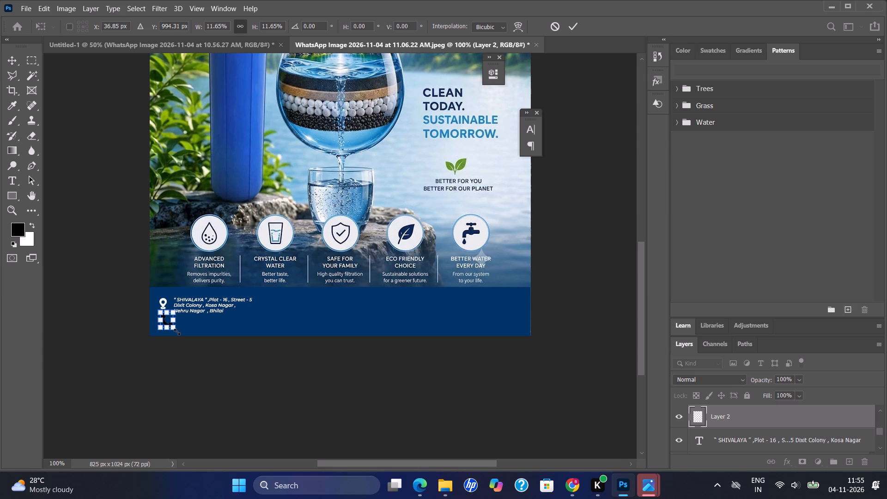
key("Left")
key("Left")
key("Left")
key("Left")
key("Left")
key("Left")
key("Left")
key("Right")
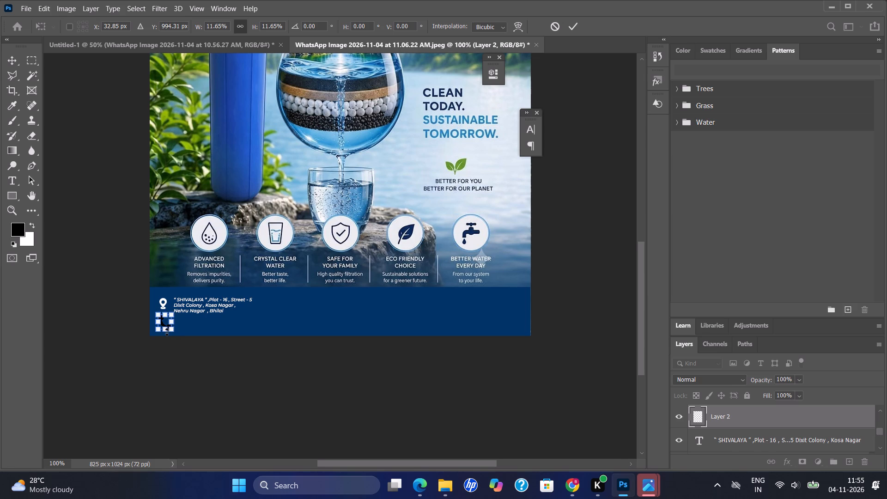
Shrink the phone icon to about 8.45%, align it under the location pin at about X 28 px, Y 992 px, and apply the transform.
left_click_drag(173, 332, 170, 327)
key("Right")
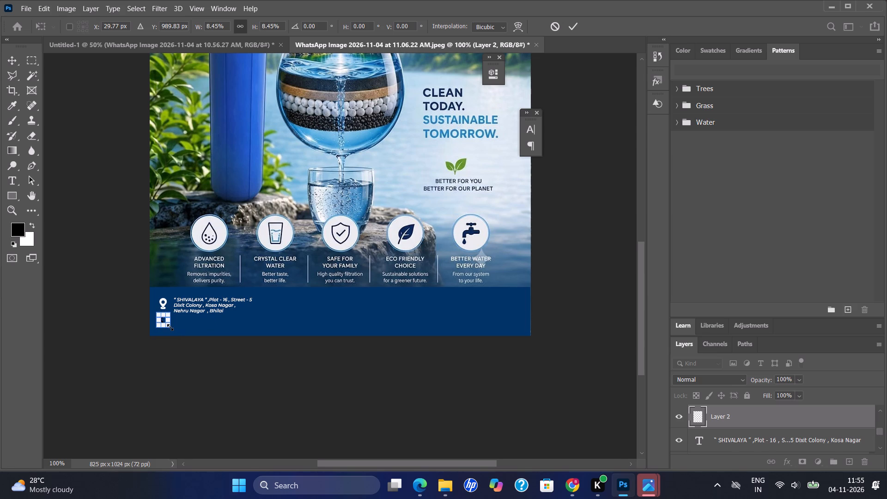
key("Left")
key("Down")
key("Down")
key("Right")
key("Left")
key("Left")
key("Return")
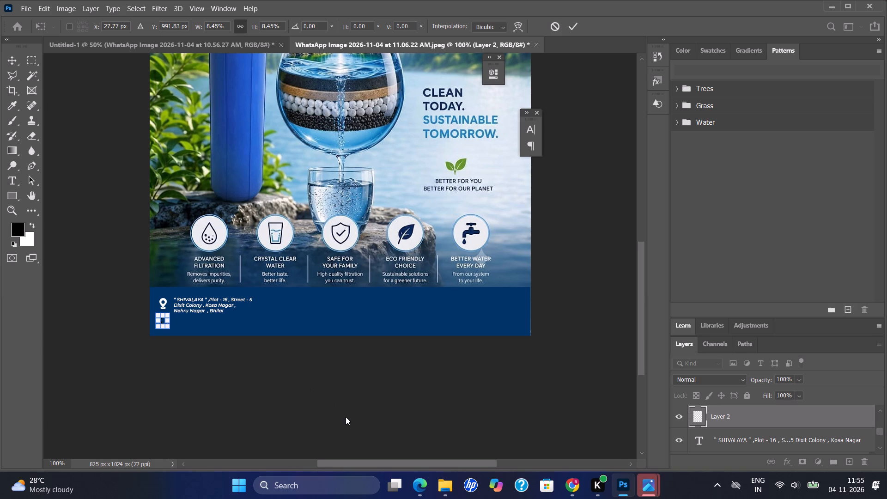
Apply a white Color Overlay layer style to the phone icon's layer.
triple_click(756, 419)
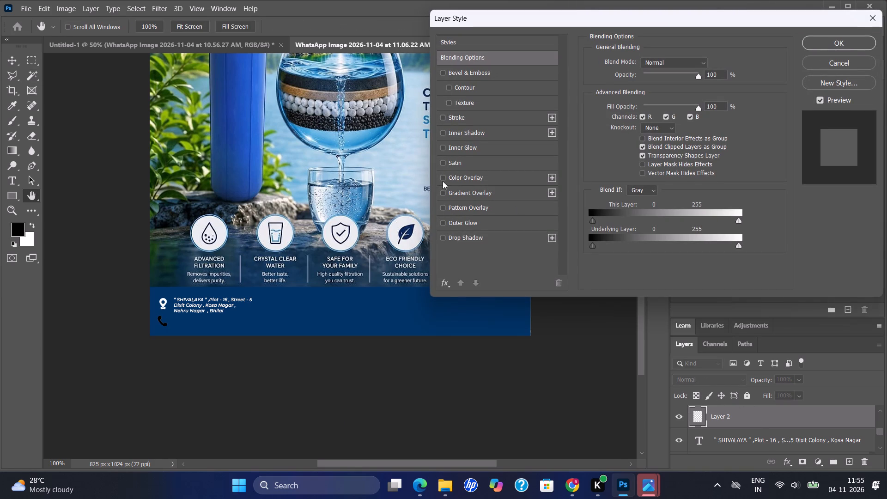
left_click(442, 180)
left_click(812, 47)
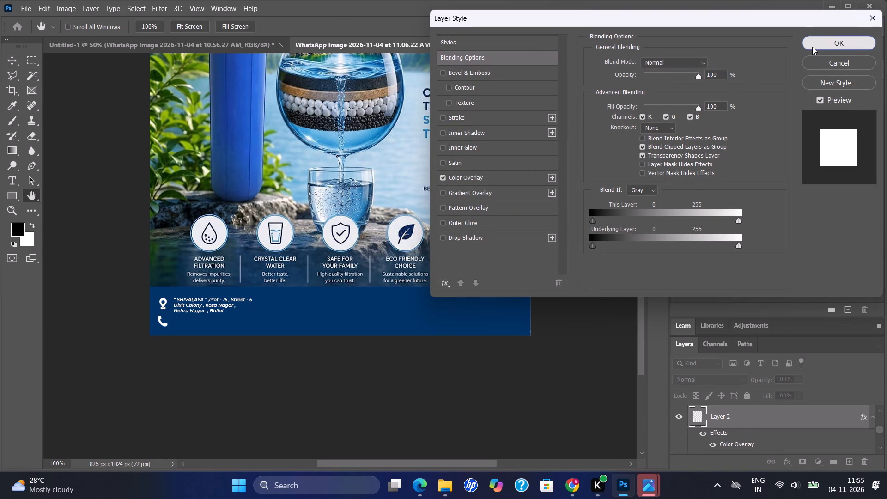
Scale the white phone icon down to about 91% beneath the location pin and apply the transform.
key("ctrl+t")
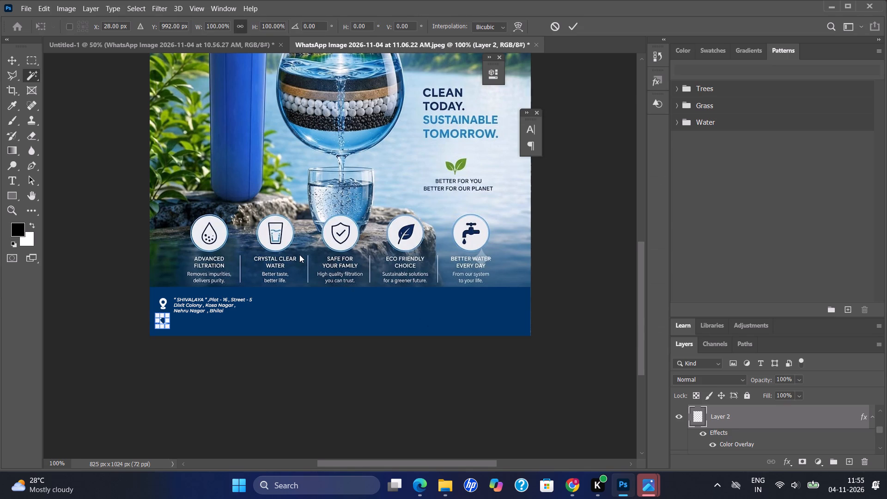
left_click(169, 329)
key("Right")
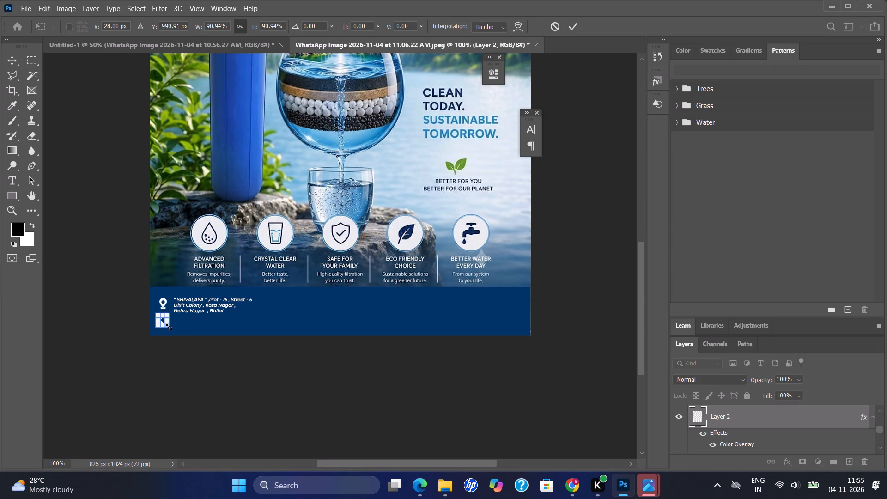
left_click(206, 362)
left_click(572, 28)
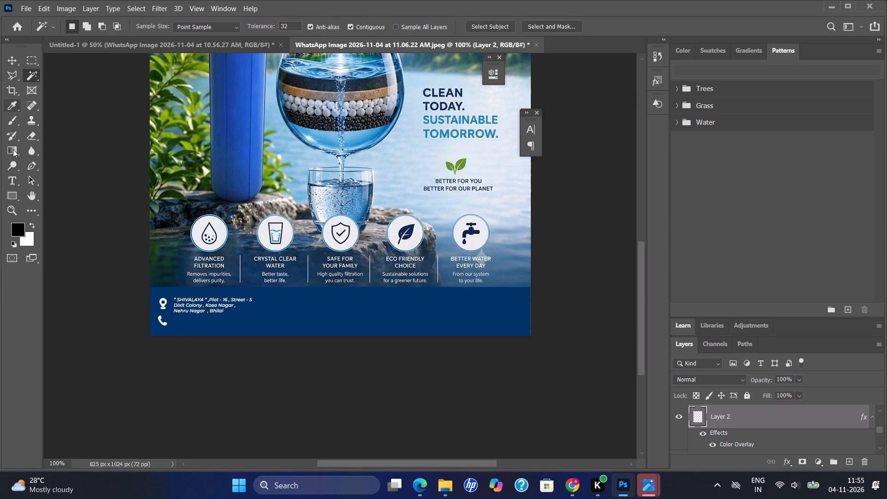
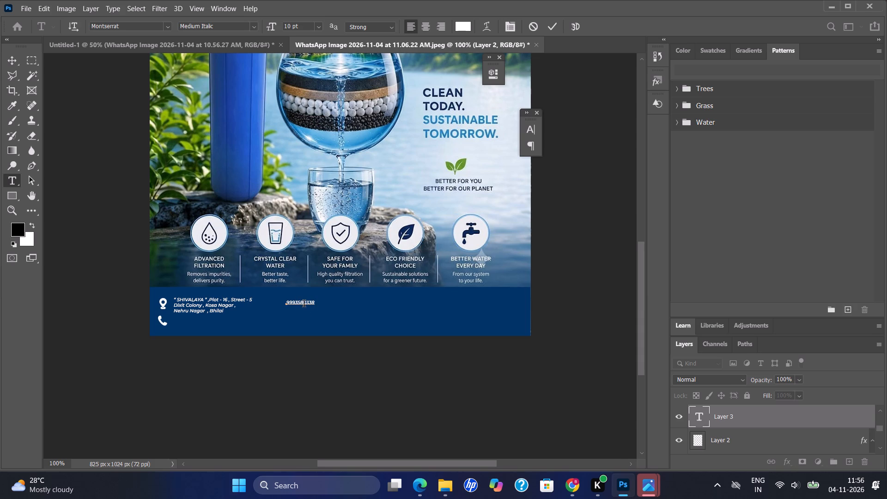
Correct the mistyped middle digits of the contact phone number in the new footer text line beside the address.
key("BackSpace")
key("BackSpace")
type("86")
key("BackSpace")
key("5")
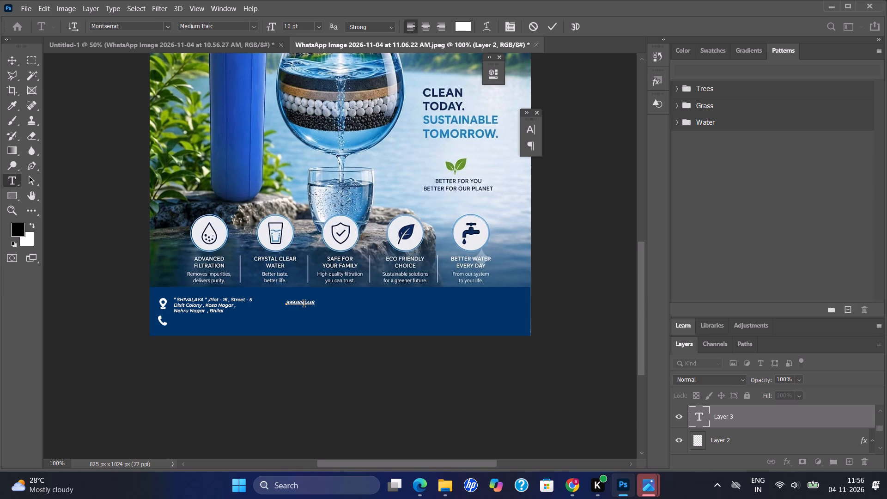
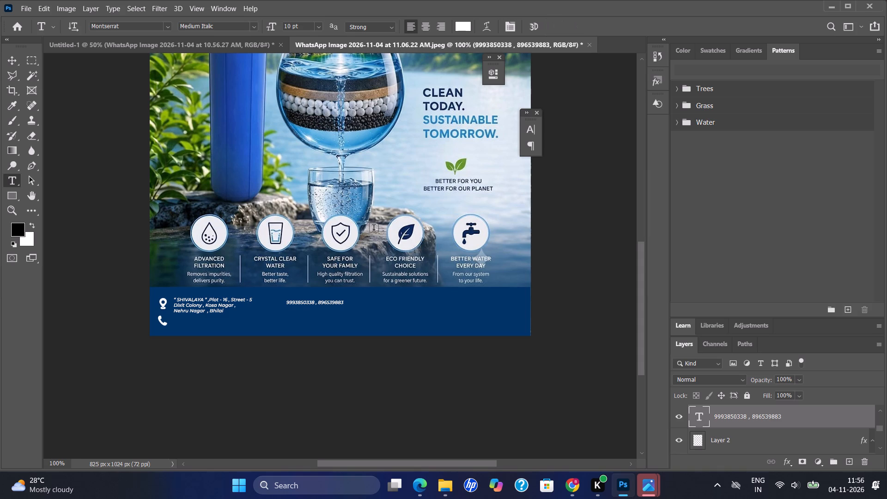
Move the phone number text below the address, next to the phone icon, and enlarge it slightly to nearly the address's width.
left_click(12, 64)
left_click_drag(328, 303, 215, 322)
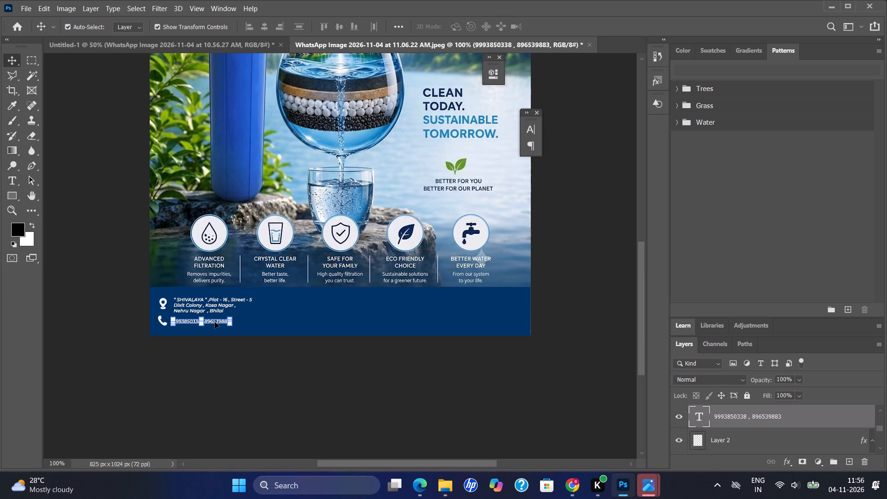
left_click_drag(233, 328, 248, 330)
left_click(229, 323)
left_click(229, 323)
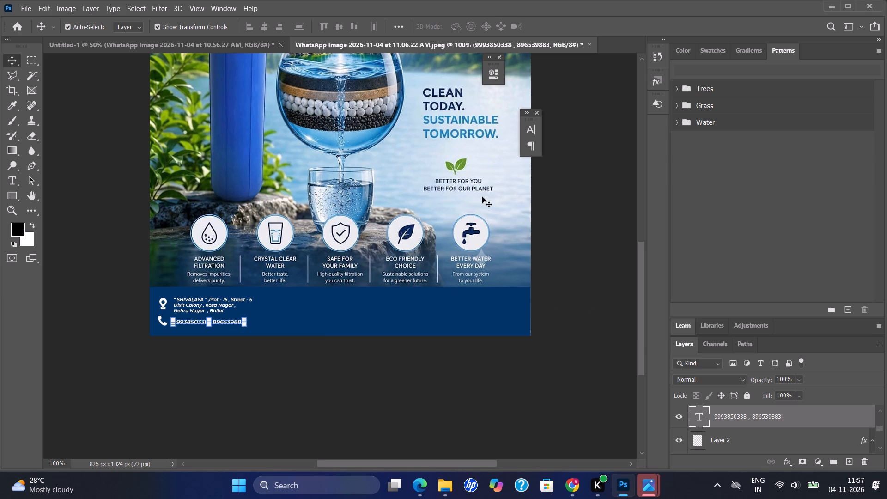
Nudge the footer's phone icon down about 4 px to line it up with the phone number text.
left_click(9, 61)
left_click(160, 322)
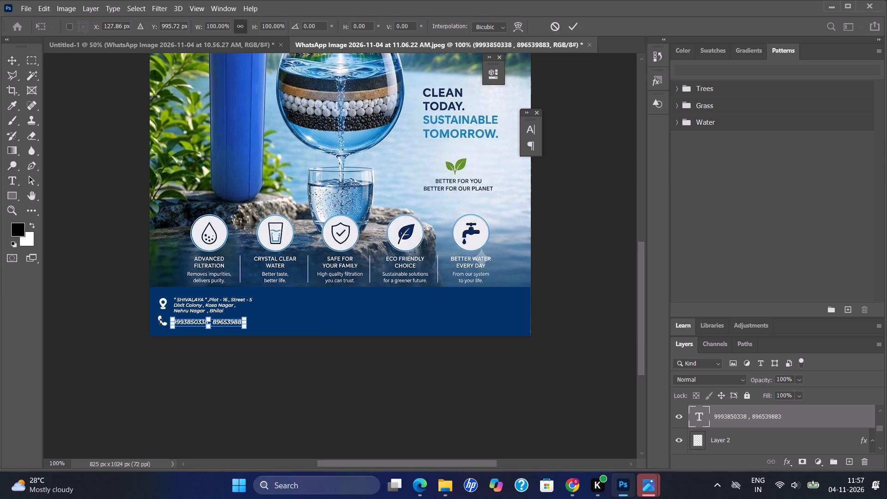
left_click(568, 28)
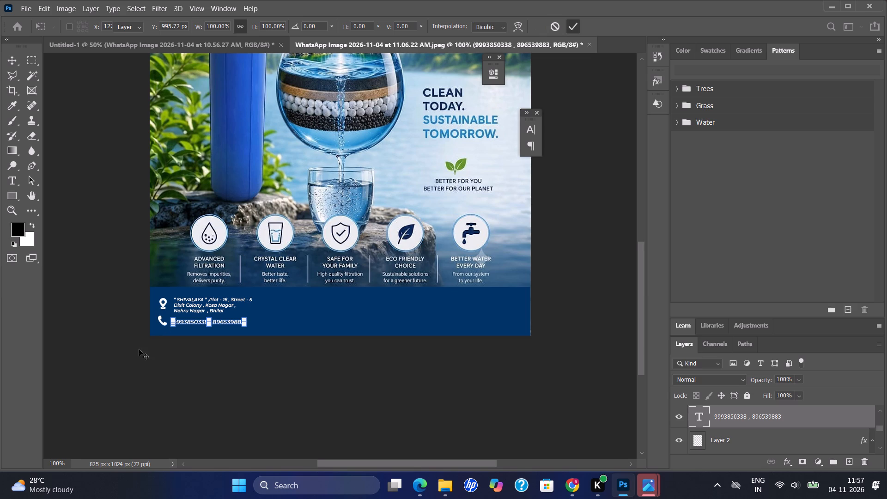
left_click(161, 320)
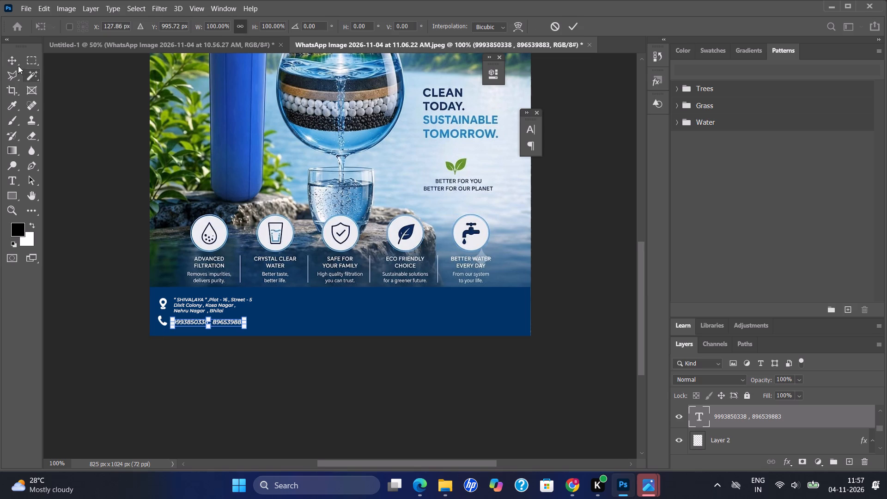
left_click_drag(10, 58, 158, 262)
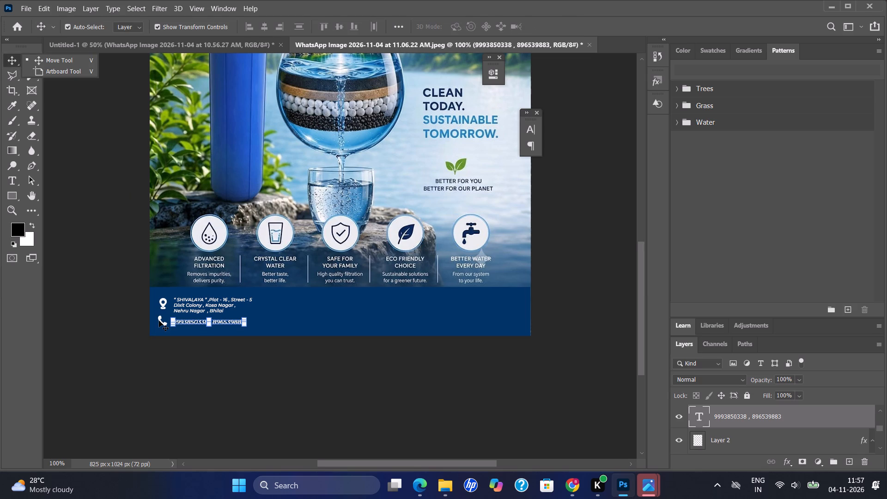
left_click(159, 321)
left_click(163, 322)
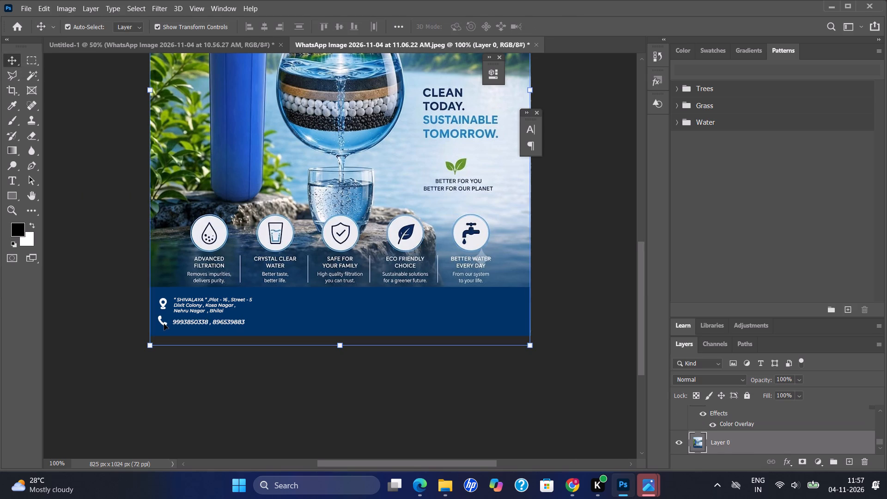
left_click(164, 324)
key("Down")
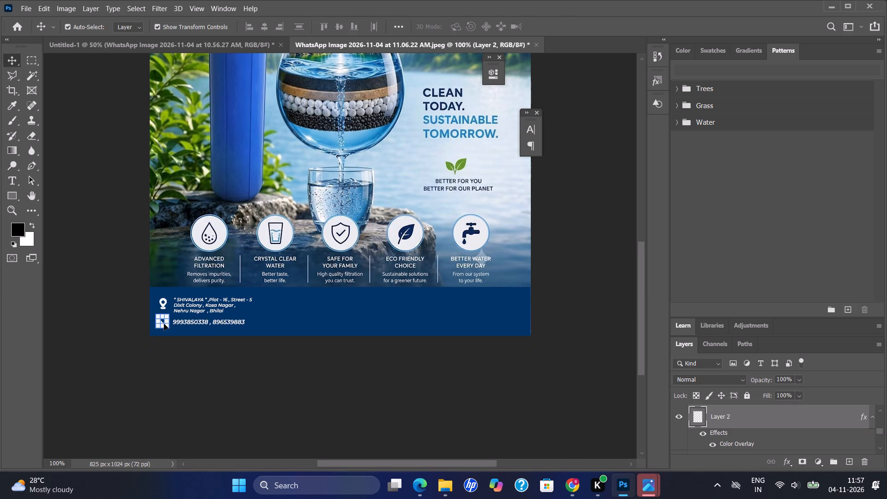
key("Down")
key("Down")
key("Down")
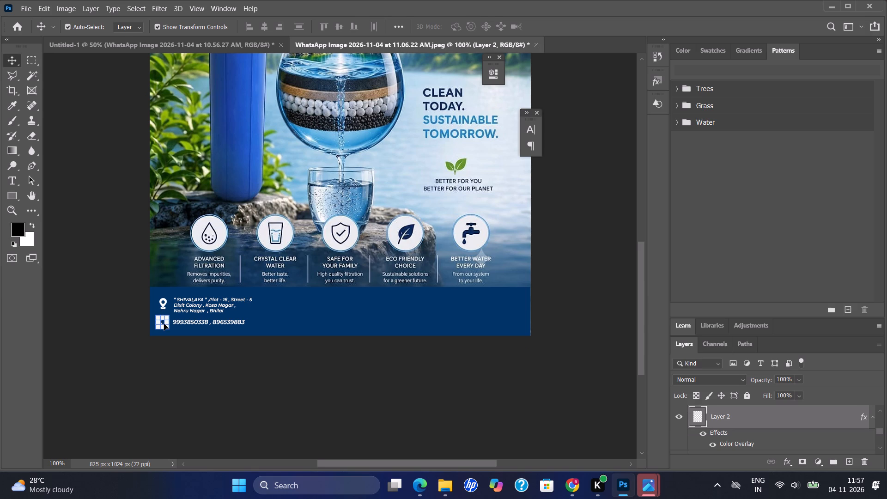
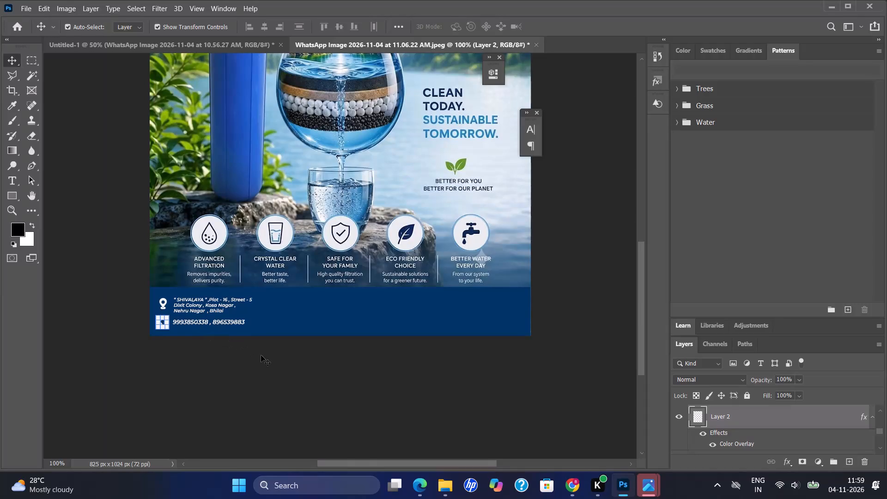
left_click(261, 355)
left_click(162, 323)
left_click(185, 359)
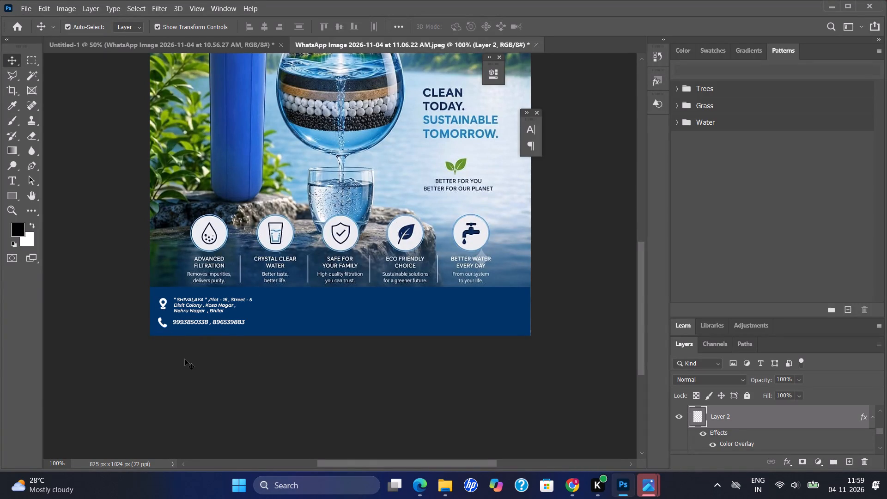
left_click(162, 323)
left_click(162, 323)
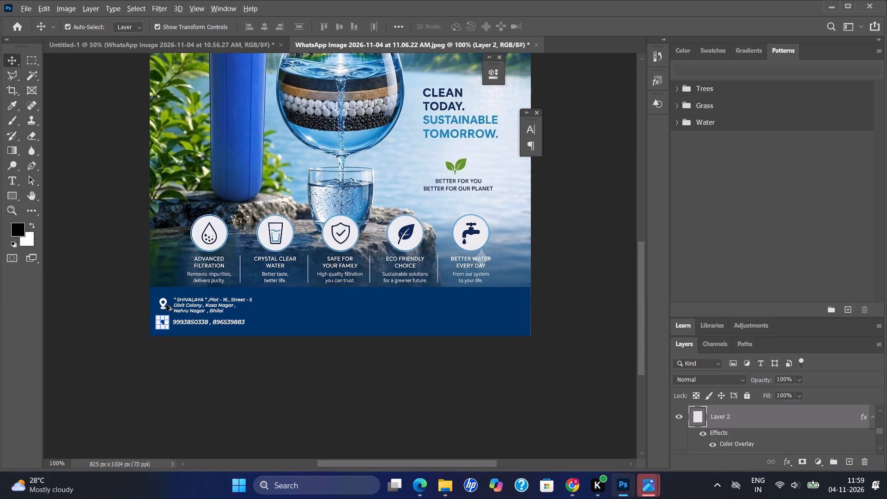
Select the white location pin icon beside the address in the poster's footer.
left_click(167, 305, "alt")
left_click(163, 303)
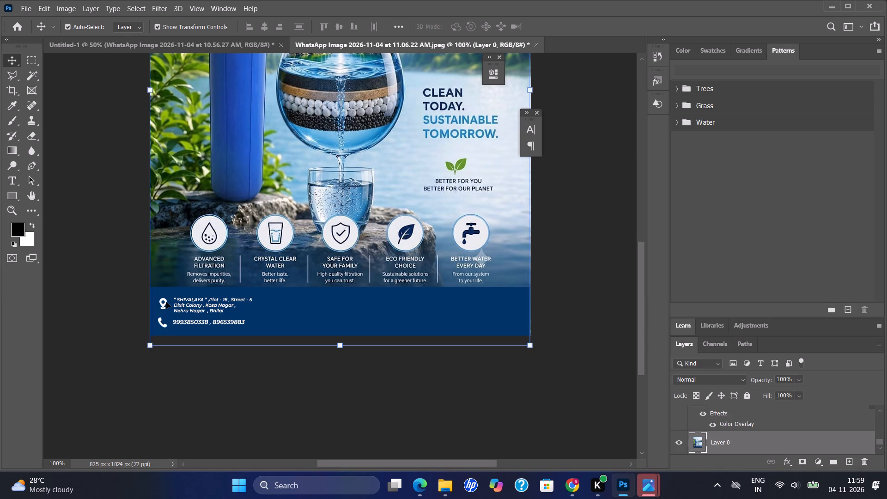
left_click(166, 302)
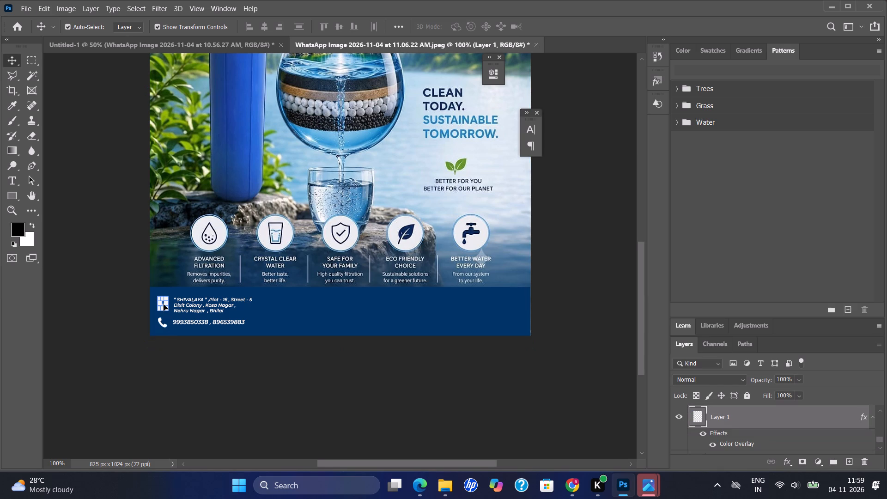
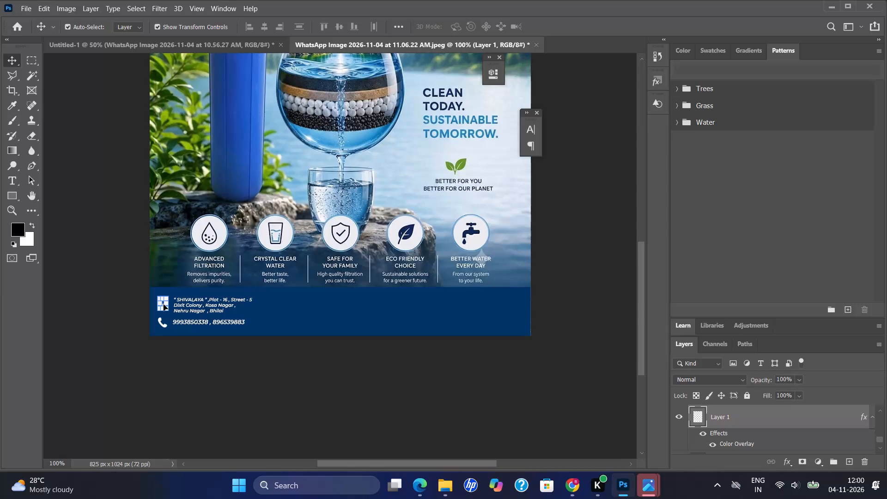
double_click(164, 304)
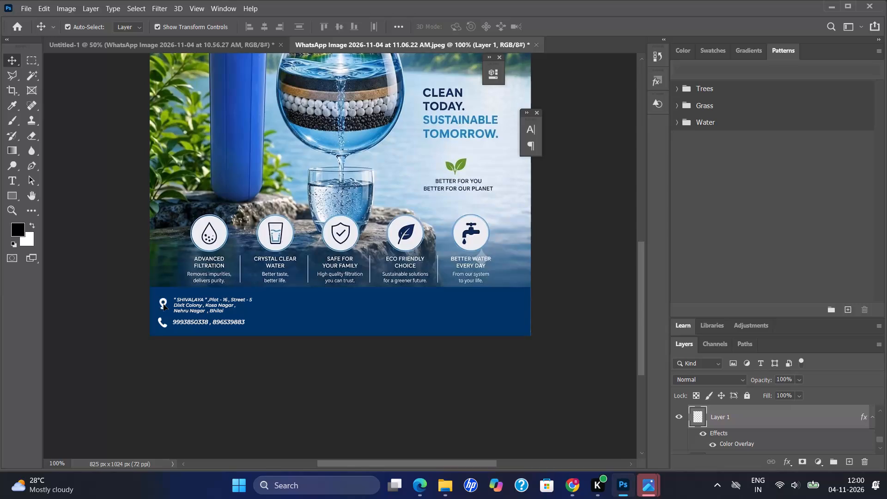
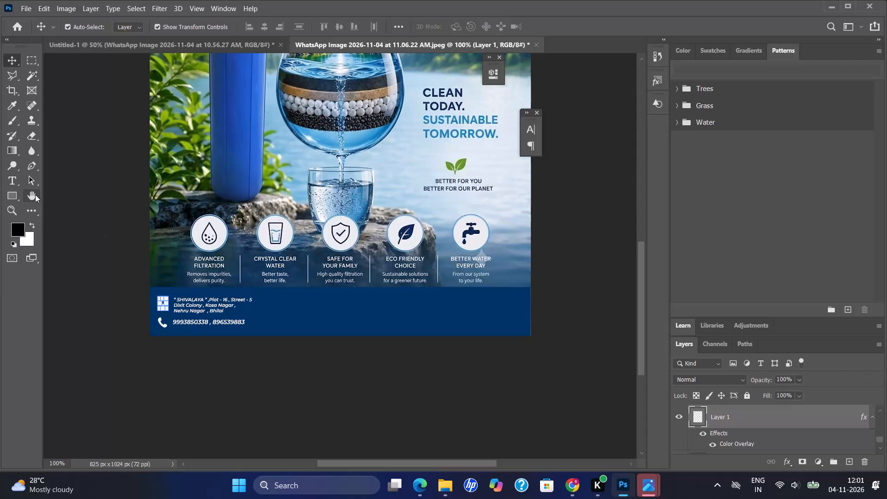
Select the white location pin icon beside the address in the poster's blue footer.
left_click(200, 387)
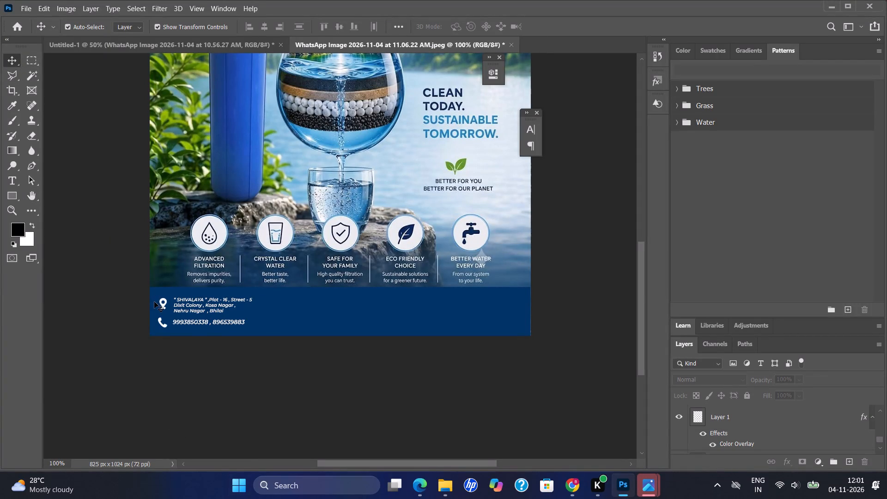
left_click(160, 303)
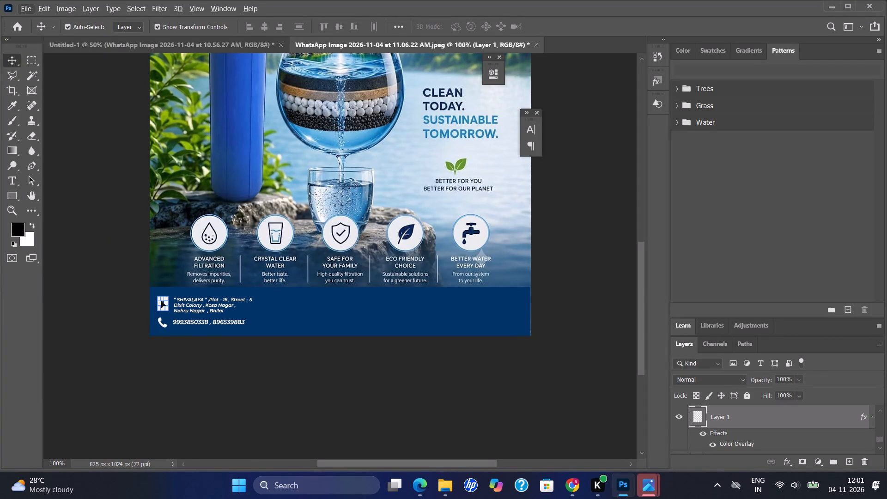
left_click(162, 304)
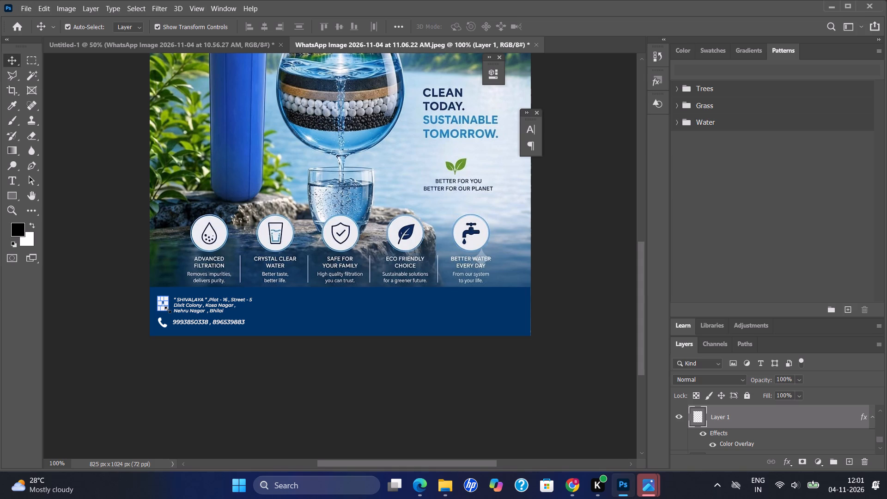
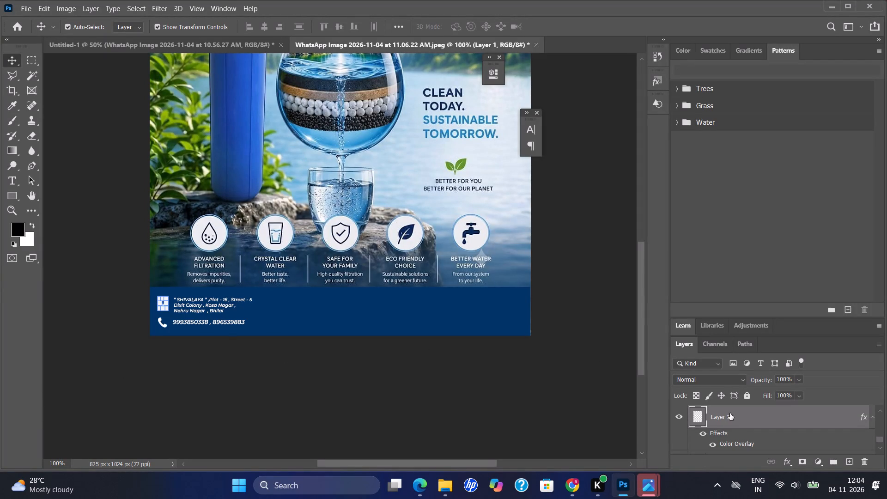
Duplicate the location pin icon and move the copy horizontally into the right half of the poster's blue footer.
right_click(709, 414)
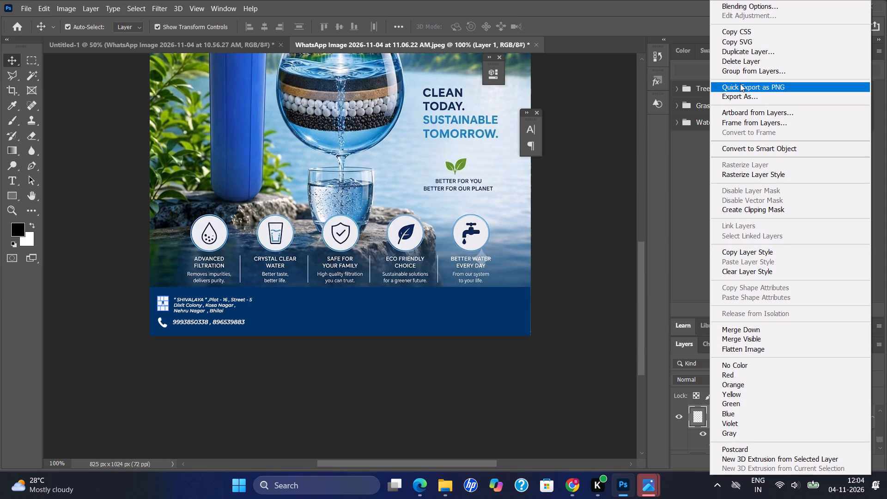
left_click(740, 49)
left_click(533, 130)
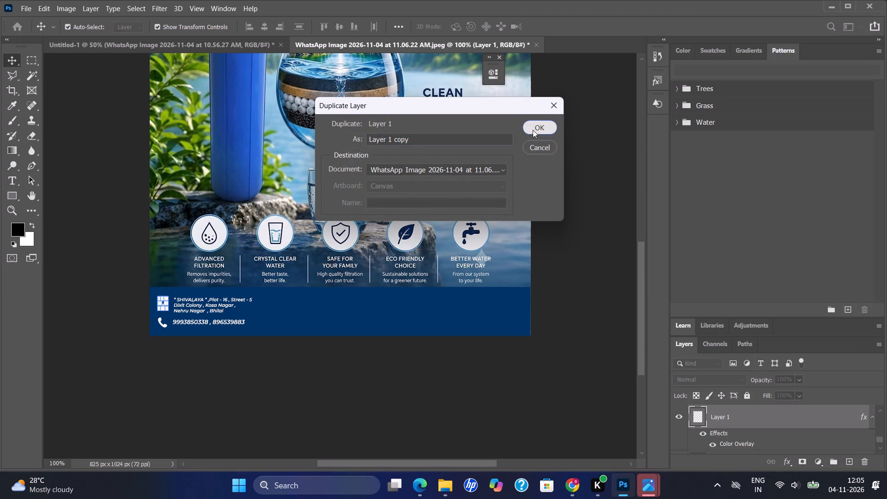
key("Right")
key("Right")
key("Right")
key("Right")
key("Right")
key("Right")
key("Right")
key("Right")
key("Right")
key("Right")
key("Right")
key("Right")
key("Right")
key("Right")
key("Right")
key("Right")
key("Right")
key("Right")
key("Right")
key("Right")
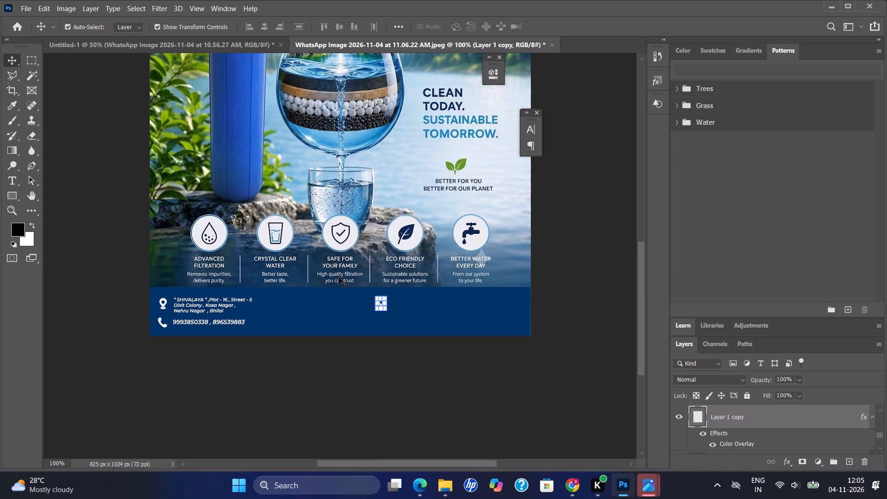
key("Right")
key("Right")
key("Right")
key("Right")
key("Right")
key("Right")
key("Right")
key("Right")
key("Right")
key("Right")
key("Return")
left_click(318, 351)
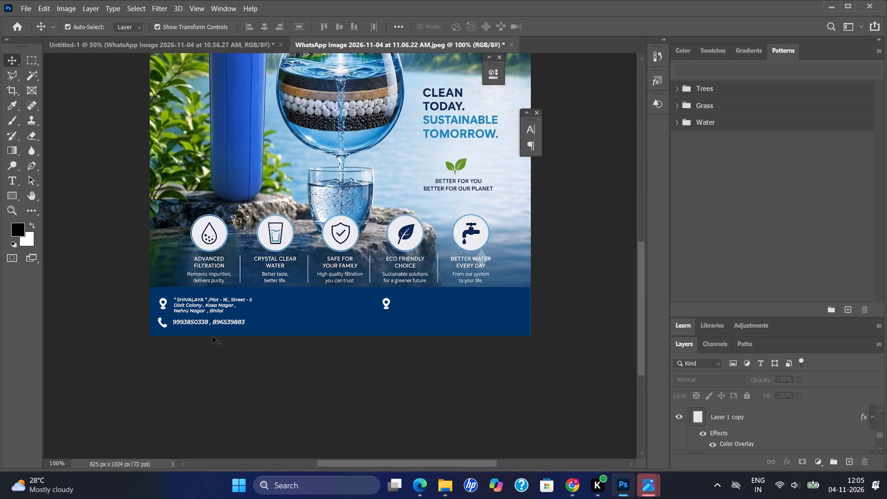
Copy the three-line footer address text and place the copy just right of the duplicated location pin.
left_click(213, 313)
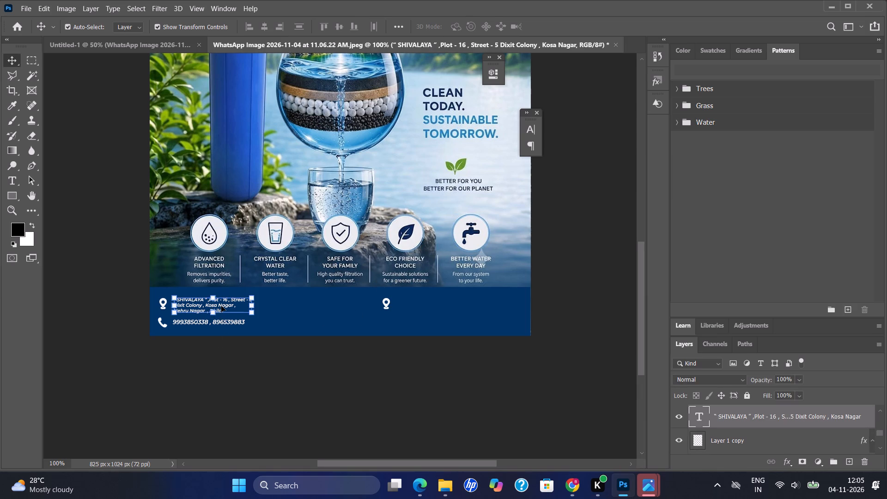
left_click_drag(221, 306, 466, 301, "alt")
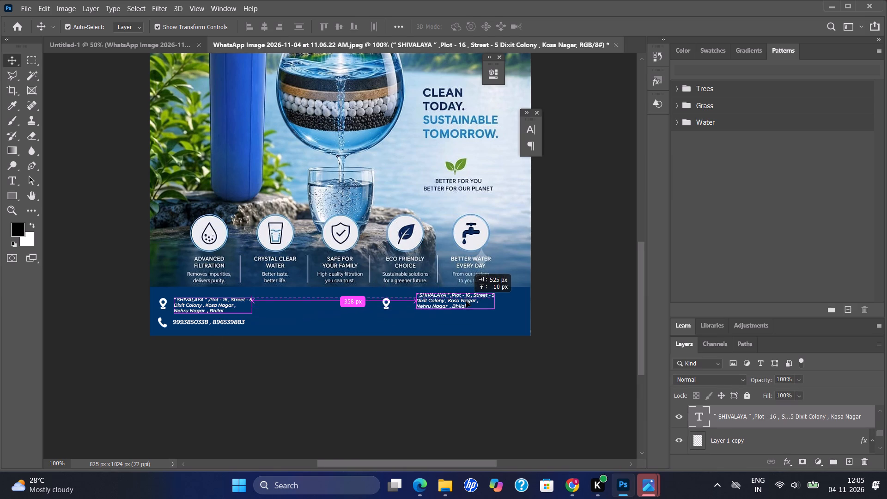
left_click_drag(466, 301, 450, 306, "alt")
Replace the copied address text beside the second pin with "Junwani , Bhilai".
triple_click(450, 306)
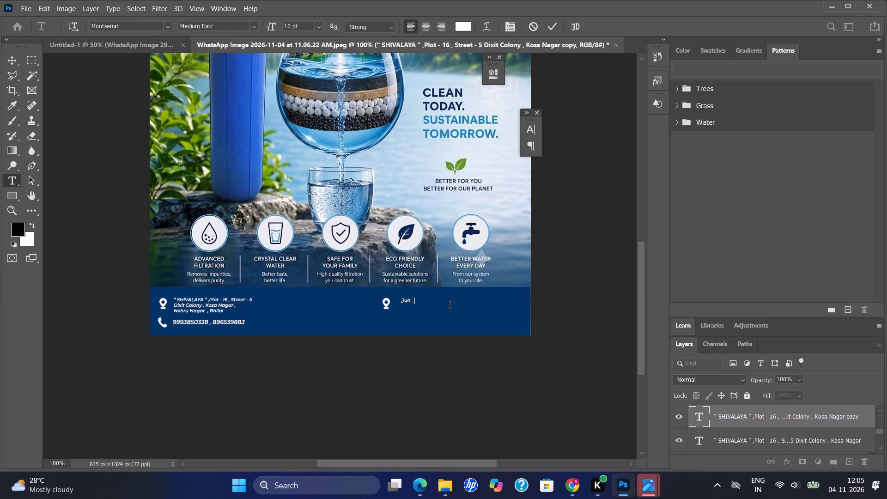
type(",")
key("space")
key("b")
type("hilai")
left_click(549, 30)
Nudge the "Junwani , Bhilai" text vertically until it lines up with the centre of the second location pin.
key("Down")
key("Down")
key("Down")
key("Down")
key("Down")
key("Down")
key("Down")
key("Down")
key("Down")
key("Down")
key("Down")
key("Up")
key("Up")
key("Up")
key("Up")
key("Up")
key("Up")
key("Up")
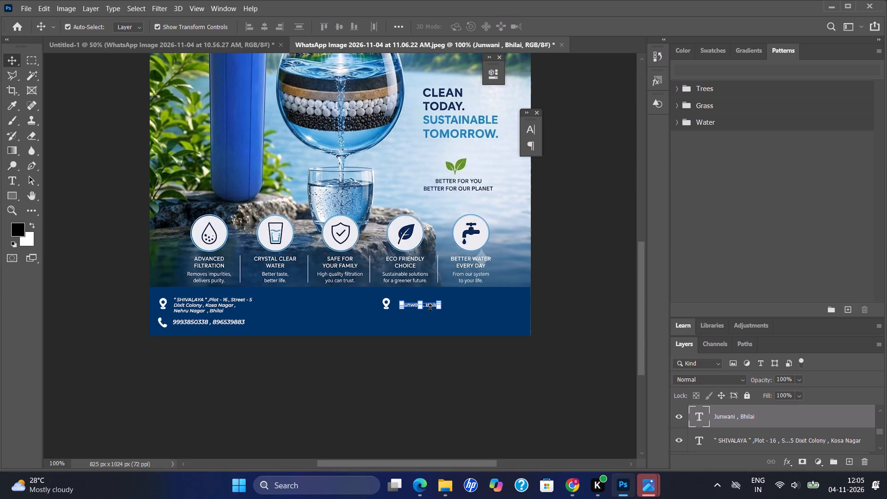
key("Down")
key("Down")
key("Up")
key("Down")
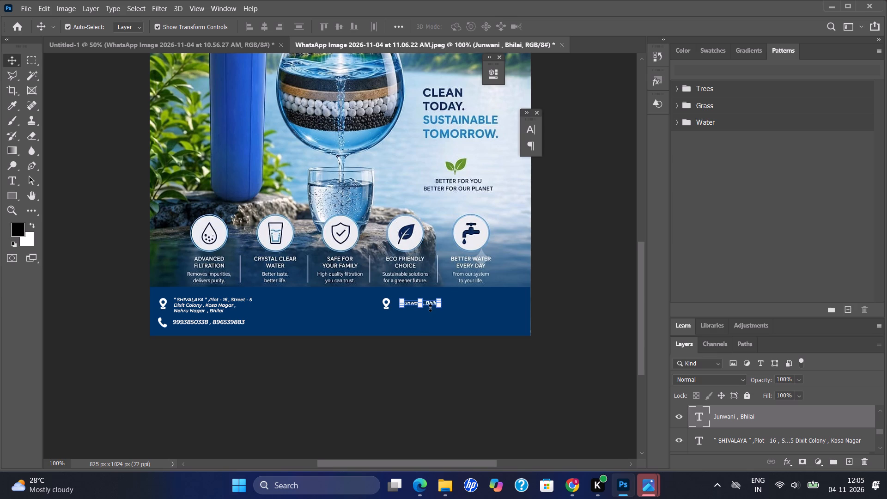
key("Up")
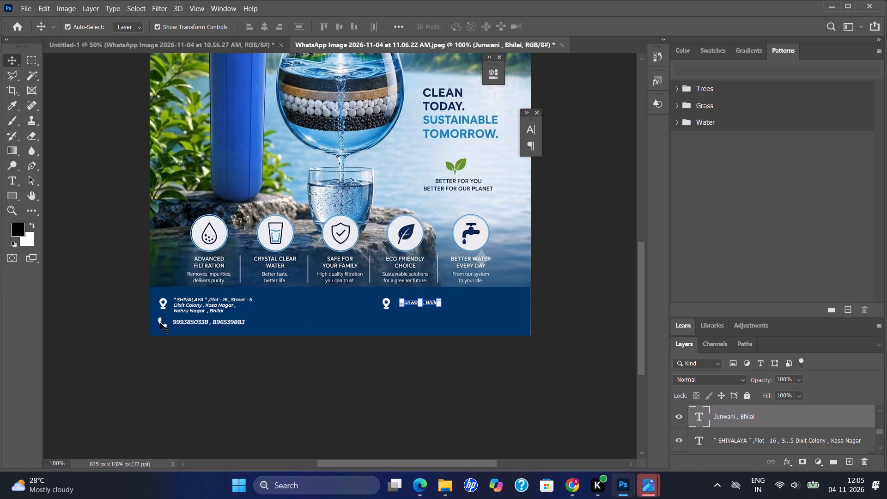
Duplicate the white phone icon in the footer and move the copy horizontally to sit directly beneath the second location pin.
left_click(160, 323)
right_click(727, 411)
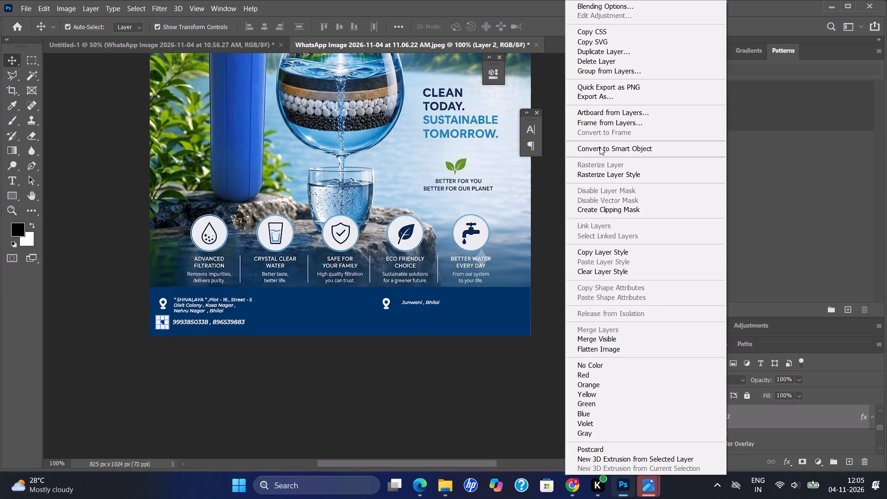
left_click(601, 52)
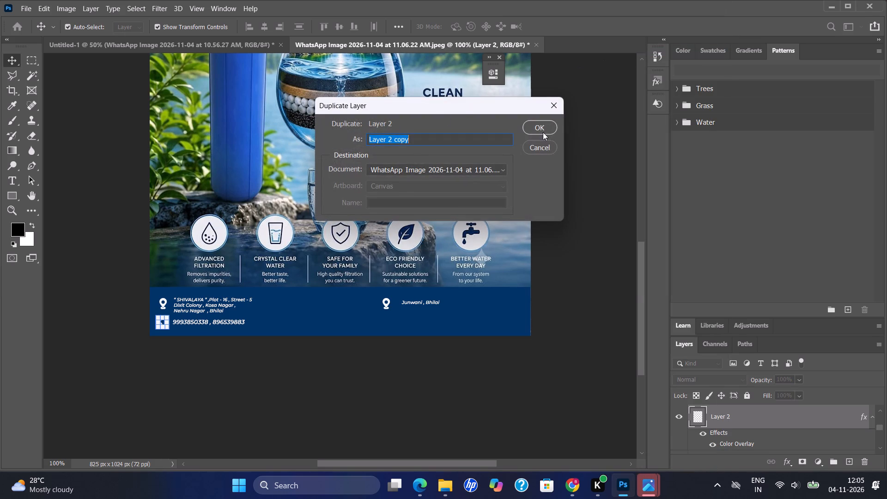
left_click(543, 130)
key("Right")
key("Right")
key("Right")
key("Right")
key("Right")
key("Right")
key("Right")
key("Right")
key("Right")
key("Right")
key("Right")
key("Right")
key("Right")
key("Right")
key("Right")
key("Right")
key("Right")
key("Right")
key("Right")
key("Right")
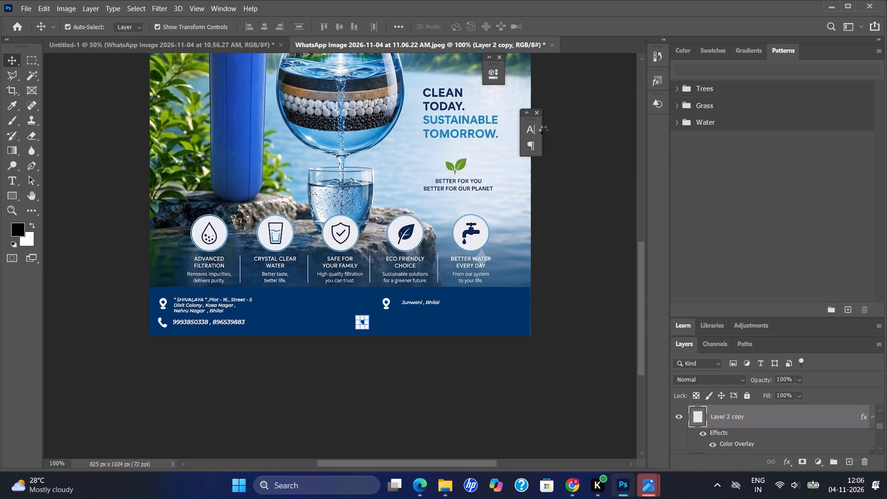
key("Right")
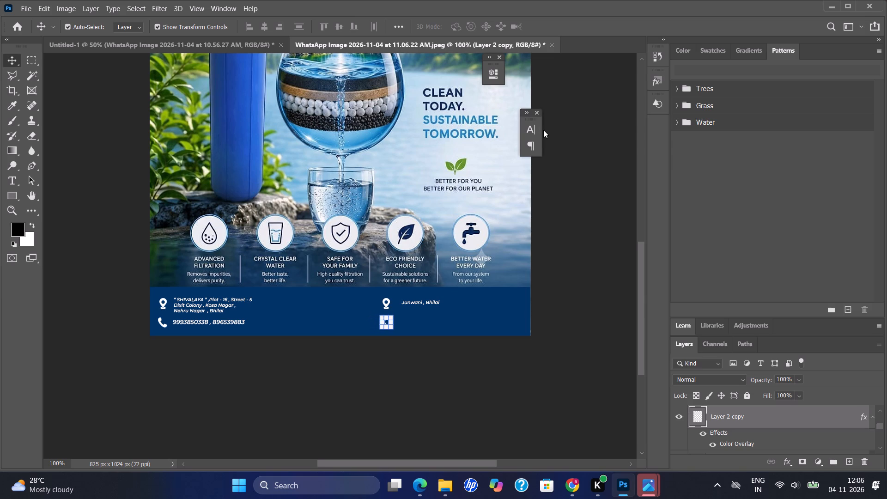
key("Left")
key("Right")
key("Left")
left_click(424, 367)
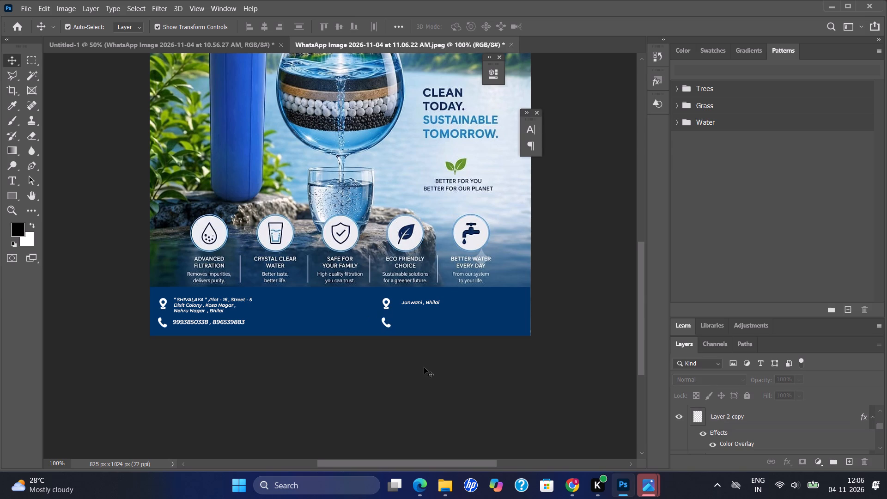
Copy the footer phone number text and place the copy beside the second phone icon, left-aligned with "Junwani , Bhilai".
left_click(222, 322)
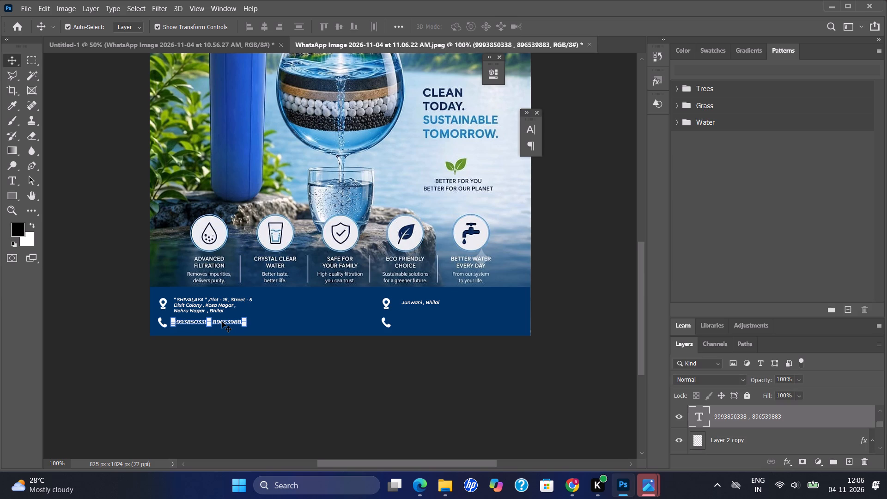
left_click_drag(222, 322, 489, 310, "alt")
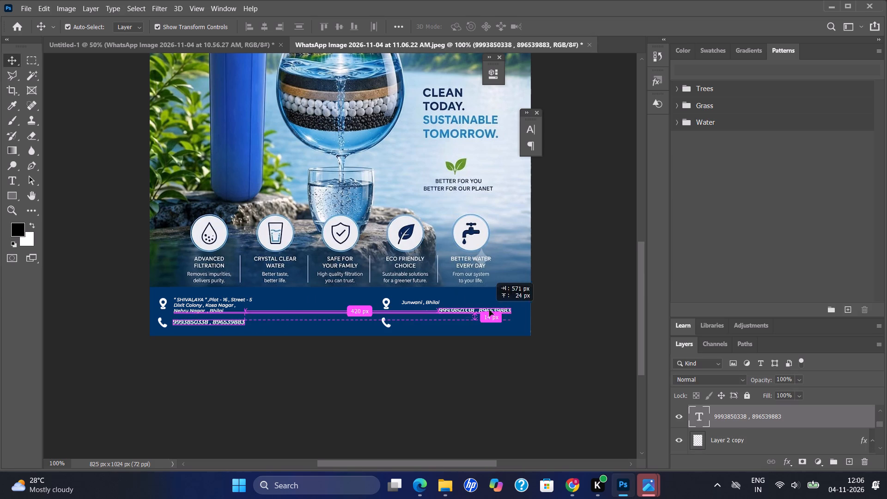
left_click_drag(489, 310, 450, 320, "alt")
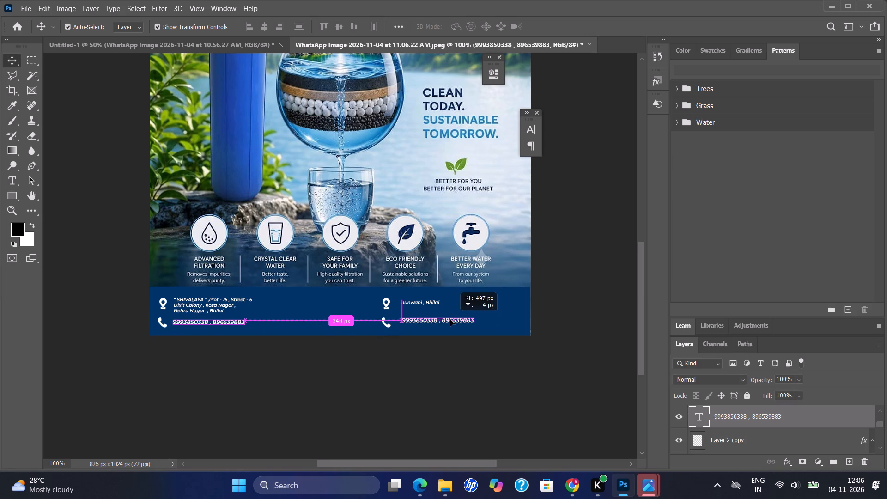
left_click_drag(450, 320, 450, 319, "alt")
Replace the copied phone numbers with the single contact number given beside "Also Available at" on the 7 OCT.png reference poster.
triple_click(450, 319)
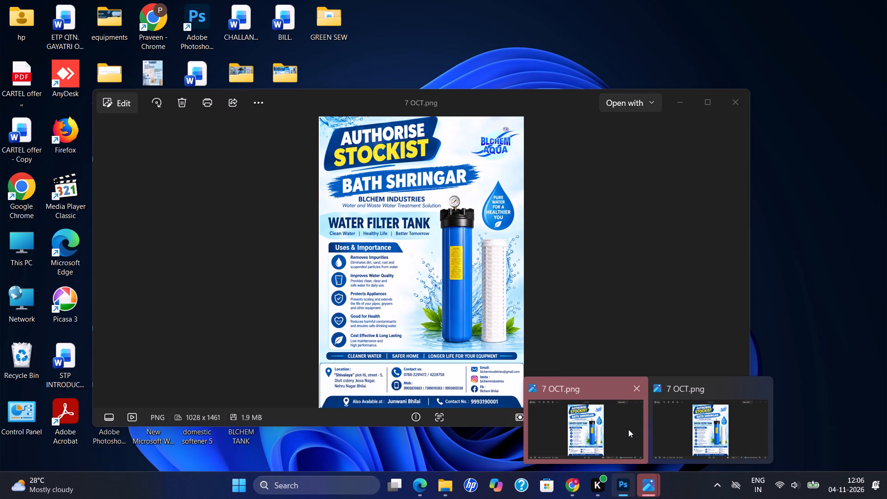
left_click(628, 429)
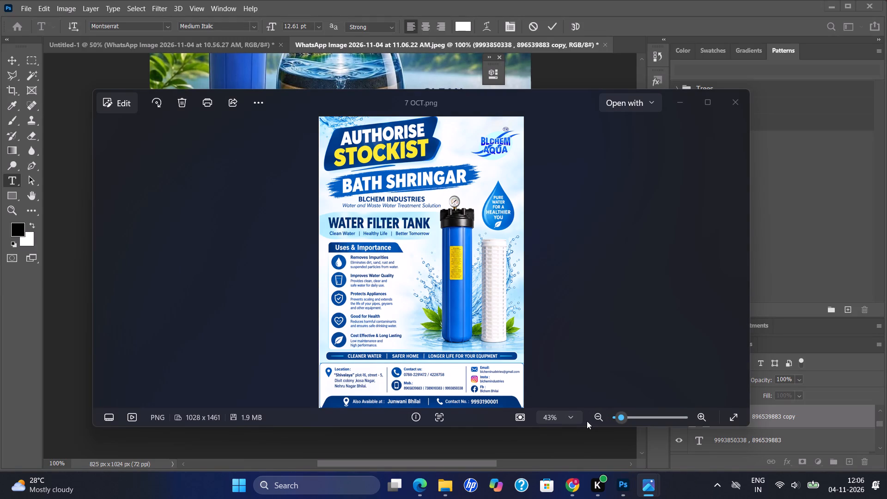
left_click(614, 486)
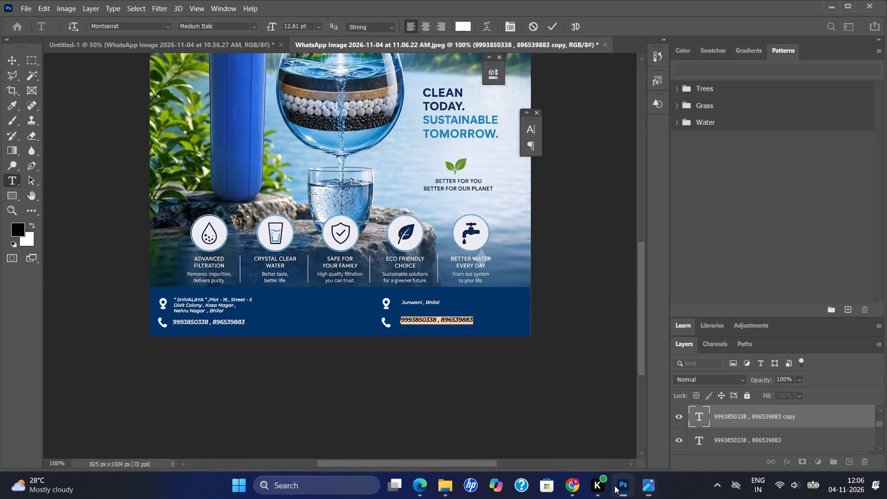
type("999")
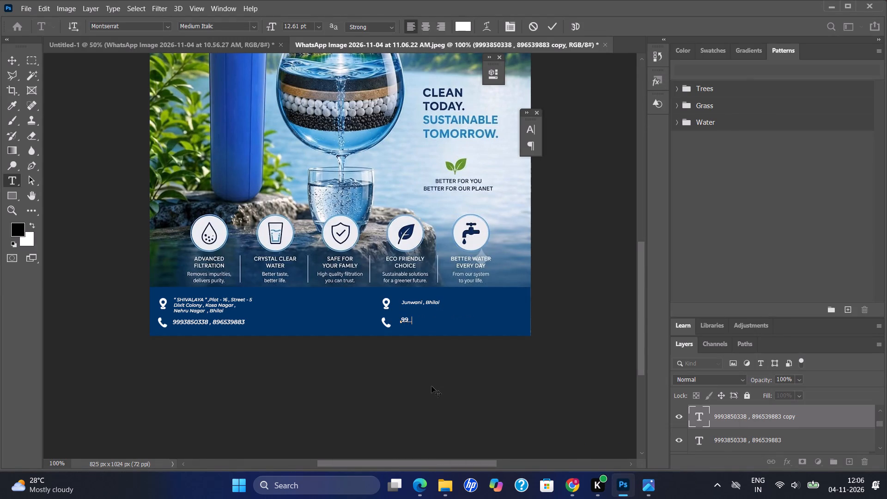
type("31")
left_click(599, 439)
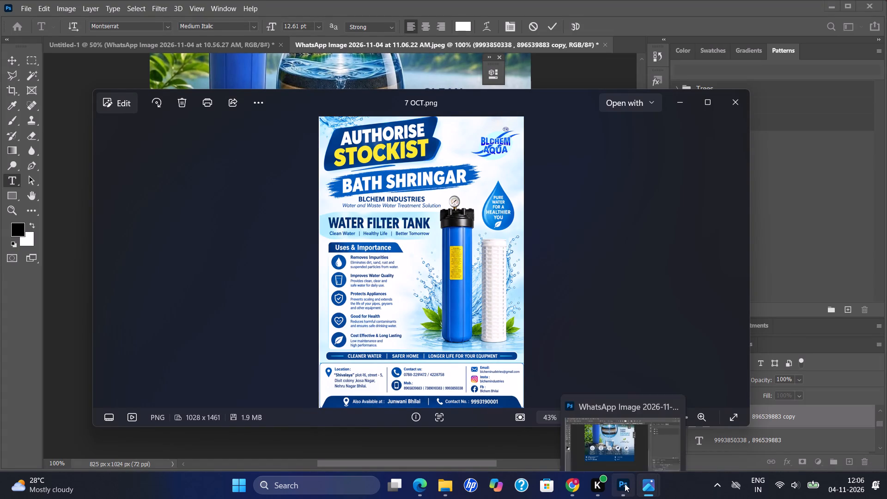
left_click(612, 457)
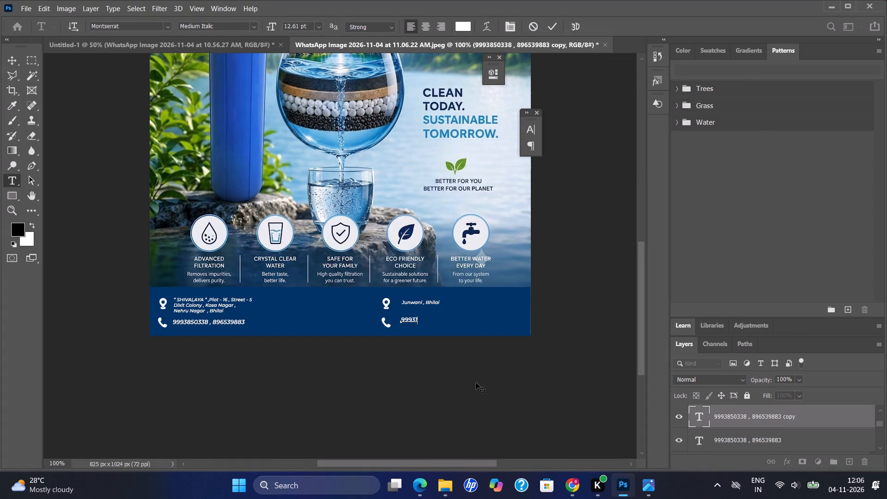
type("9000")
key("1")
left_click(607, 444)
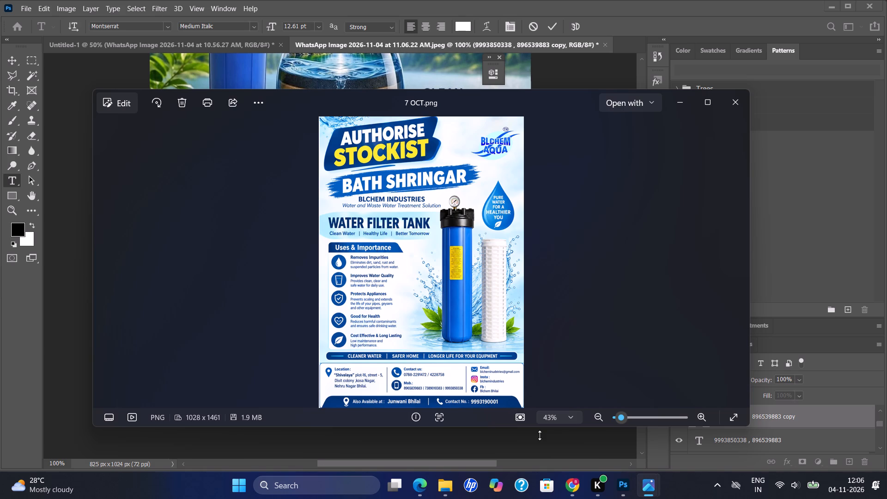
left_click(626, 482)
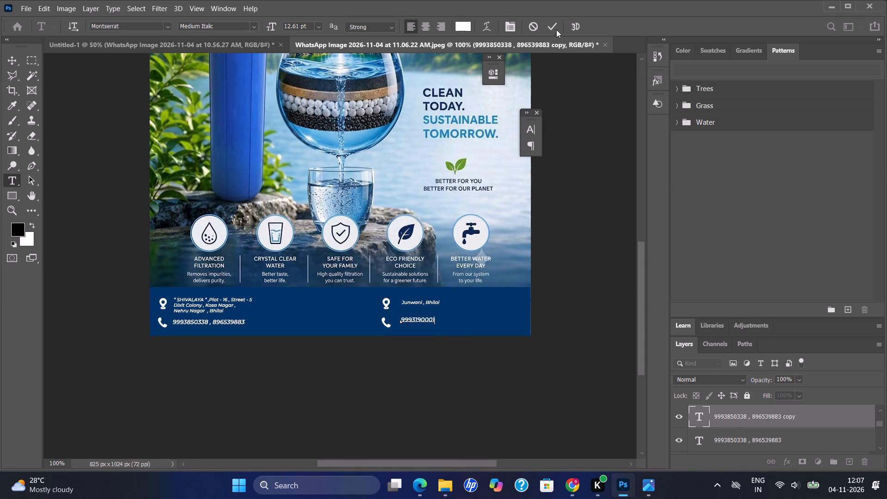
left_click(556, 25)
left_click(419, 305)
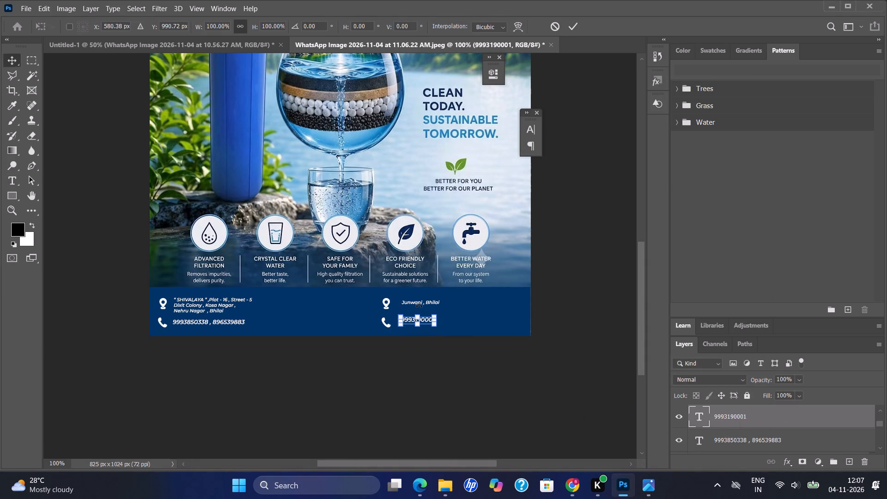
left_click(571, 28)
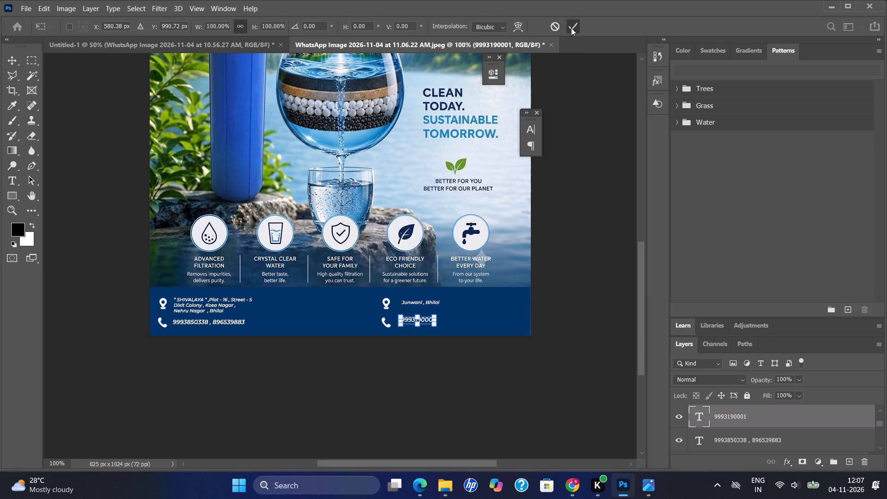
Set the font size of the footer text "Junwani , Bhilai" to 12 pt.
double_click(434, 301)
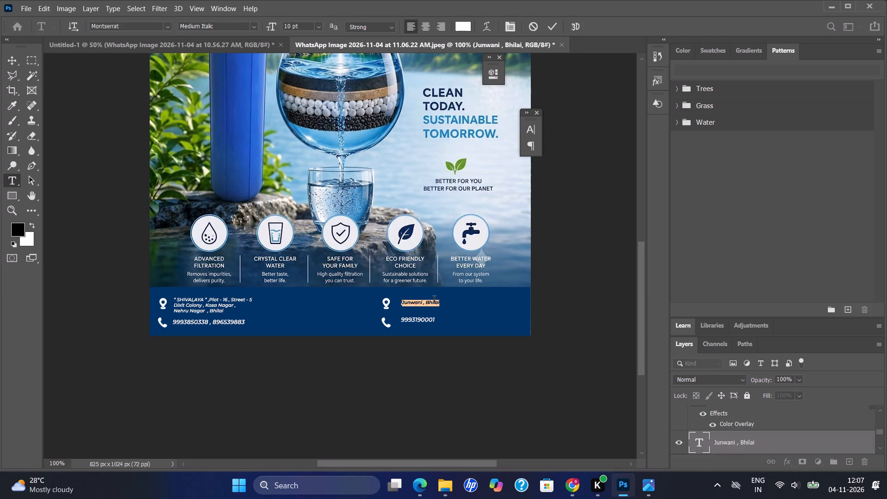
left_click_drag(322, 30, 301, 89)
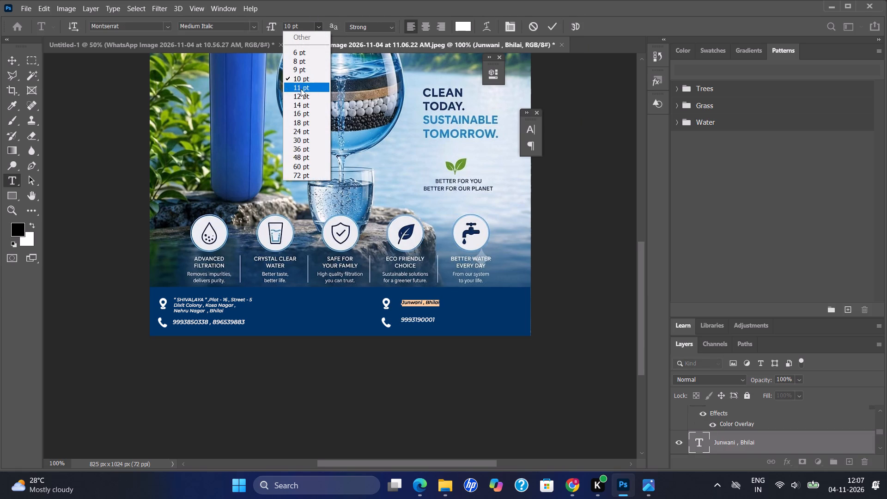
left_click_drag(301, 89, 300, 99)
left_click(300, 99)
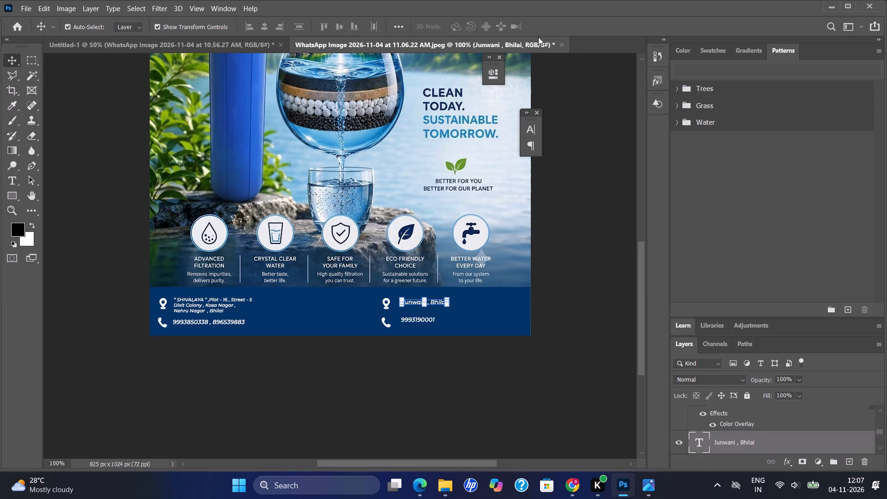
left_click(566, 193)
Nudge "Junwani , Bhilai" to line up with the centre of the second location pin and the start of the phone number below.
key("Down")
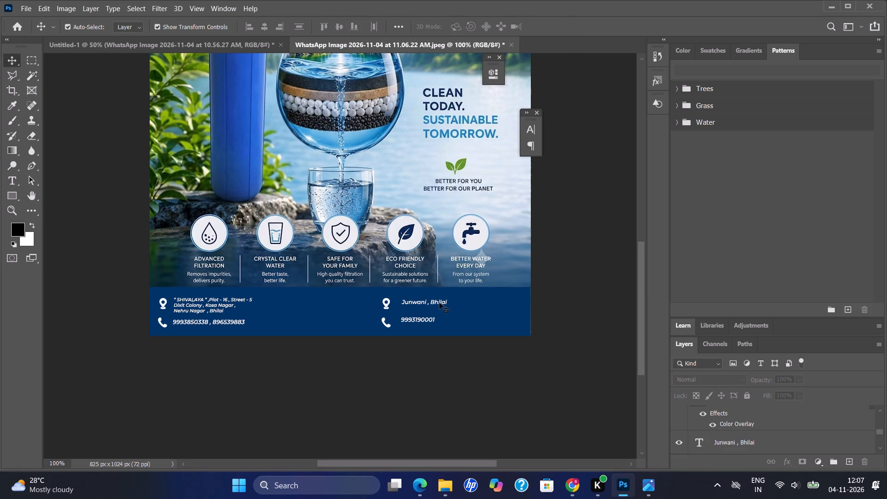
left_click(439, 303)
key("Left")
key("Left")
key("Left")
key("Left")
key("Down")
key("Down")
key("Down")
key("Down")
key("Down")
key("Down")
key("Down")
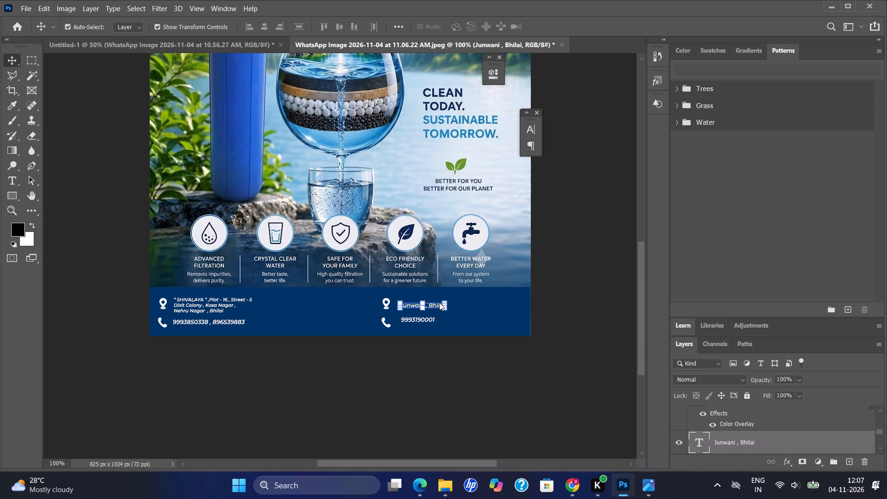
key("Right")
key("Right")
key("Up")
key("Up")
key("Up")
key("Up")
key("Up")
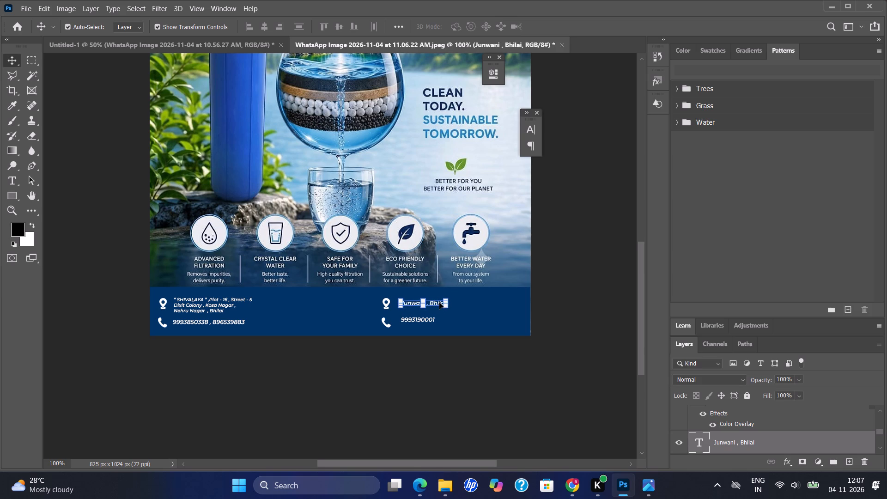
key("Up")
left_click(437, 367)
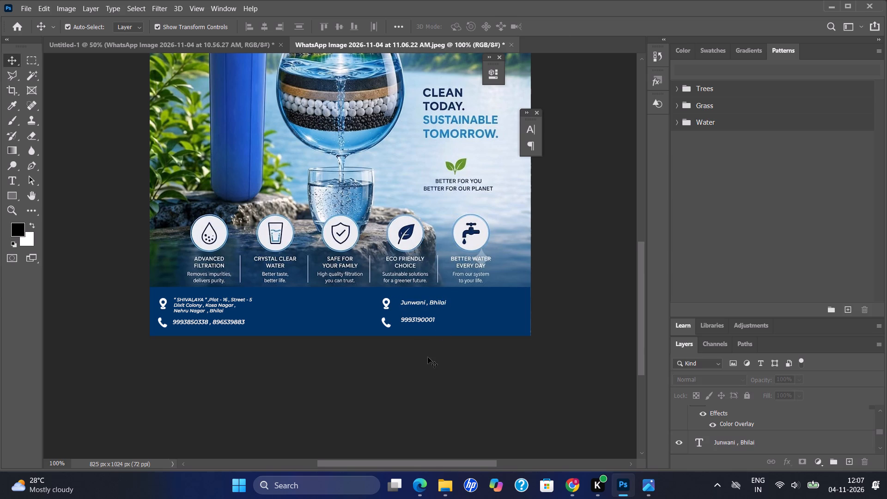
left_click(412, 303)
key("Right")
key("Right")
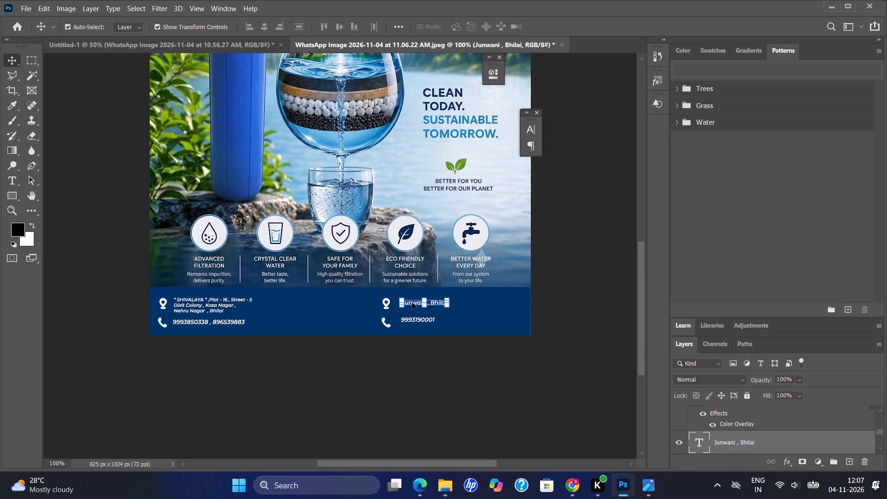
key("Left")
key("Right")
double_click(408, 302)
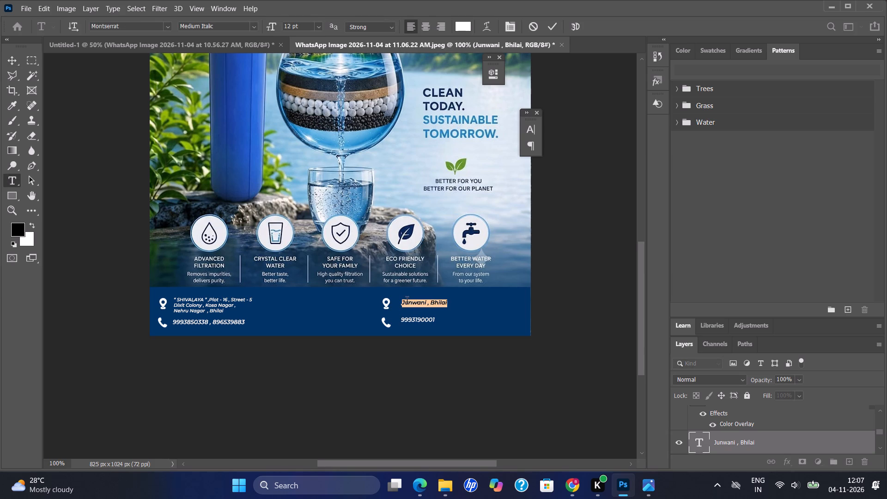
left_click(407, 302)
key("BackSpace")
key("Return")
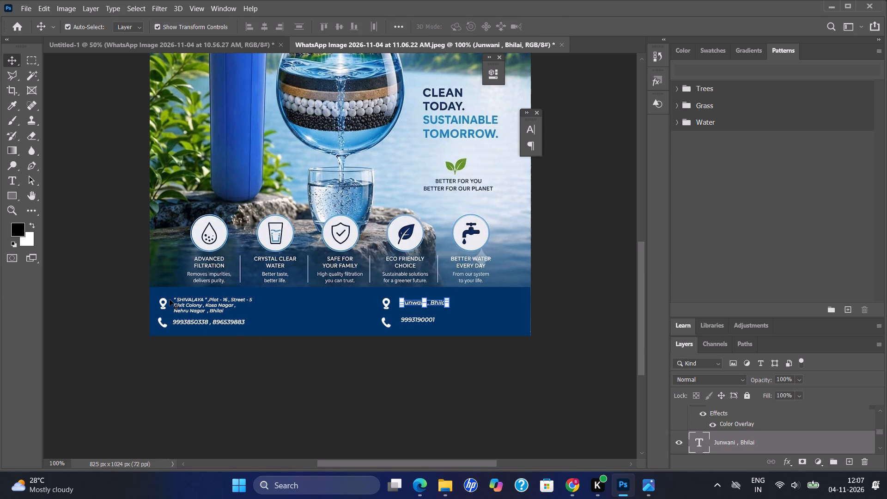
Move the first location pin, its address text and the two phone numbers right until the pin sits beneath the Advanced Filtration icon's left edge.
left_click(169, 299)
left_click(164, 301)
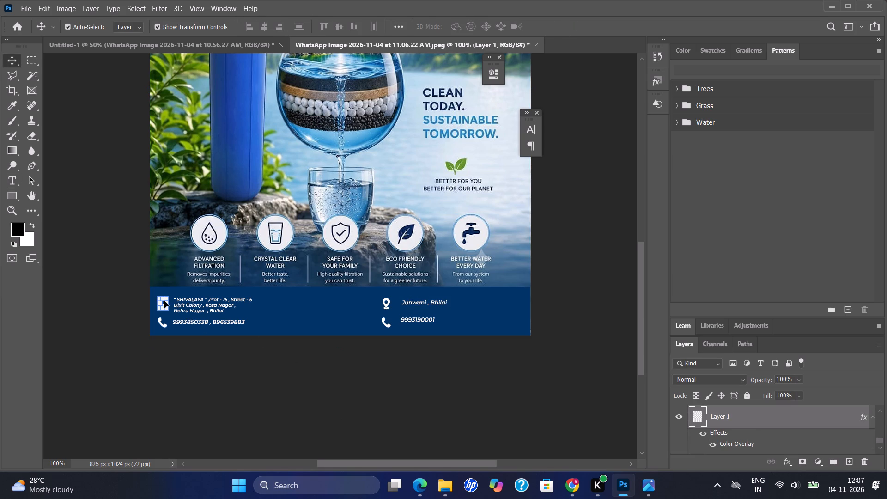
scroll(701, 428, "down", 3, "ctrl")
scroll(701, 428, "up", 1, "ctrl")
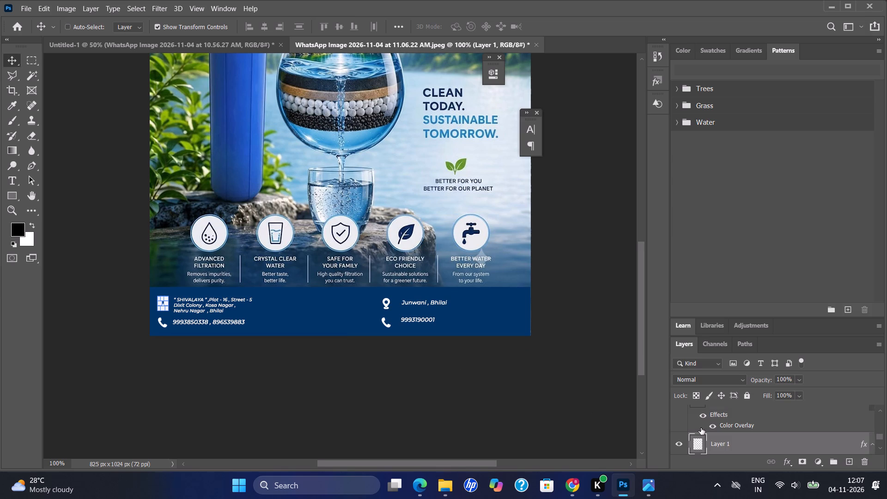
scroll(701, 428, "up", 1, "ctrl")
left_click(722, 443, "ctrl")
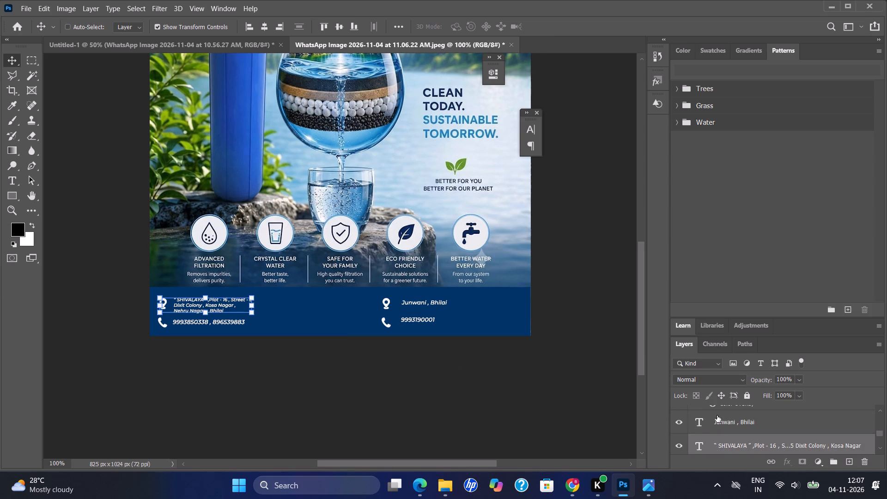
scroll(719, 418, "up", 1, "ctrl")
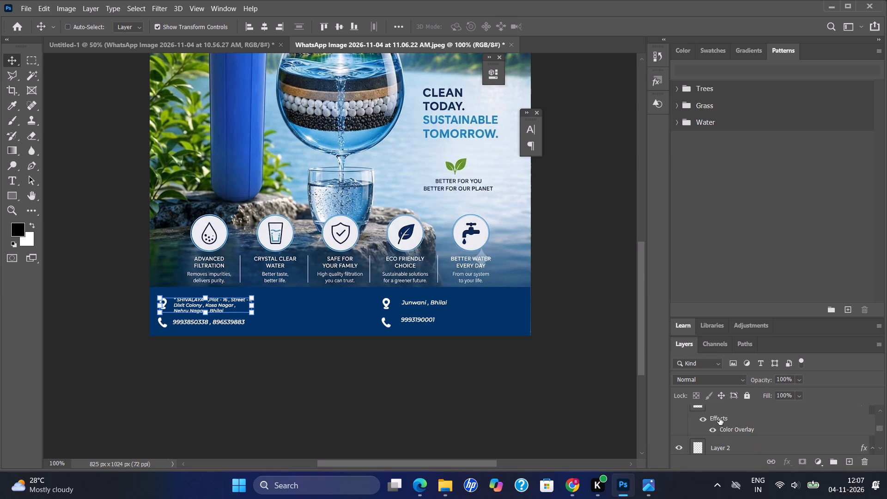
scroll(719, 418, "up", 1, "ctrl")
left_click(729, 440, "ctrl")
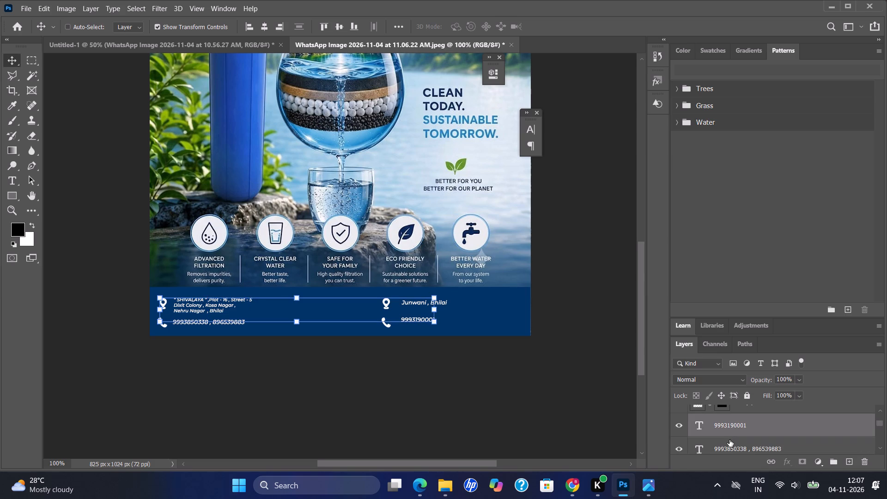
left_click(739, 430, "ctrl")
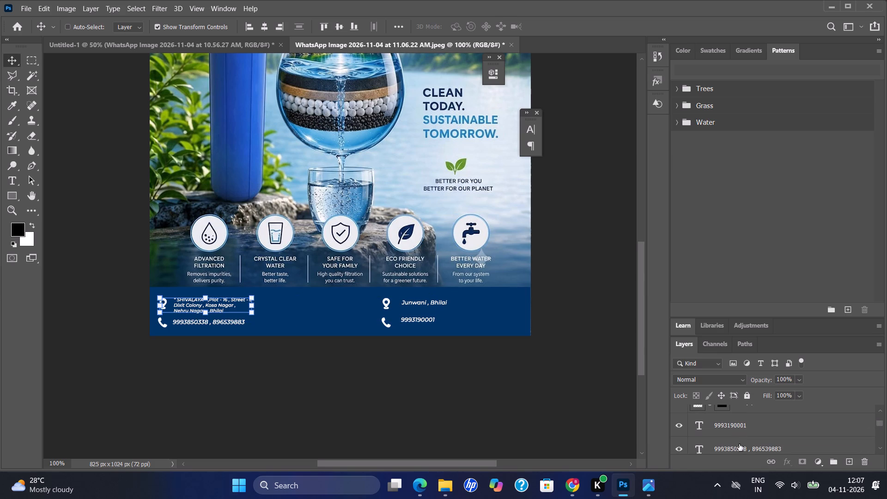
left_click(739, 446, "ctrl")
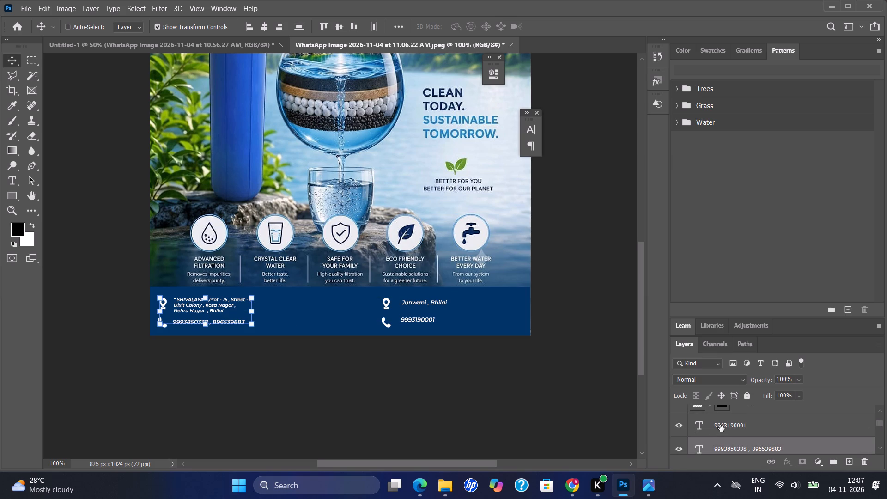
scroll(715, 450, "down", 1, "ctrl")
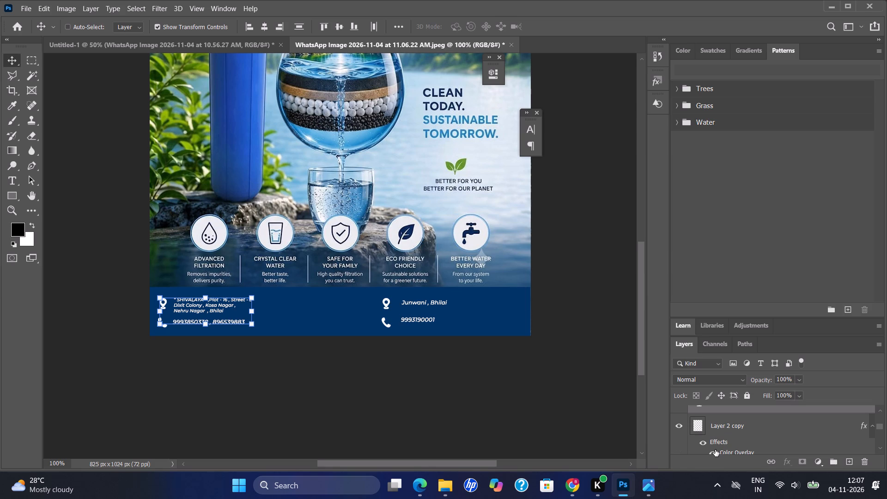
left_click(681, 426, "ctrl")
left_click(681, 426, "ctrl")
key("Right")
key("Right")
key("Right")
key("Right")
key("Right")
key("Right")
key("Right")
key("Right")
key("Right")
key("Right")
key("Right")
key("Right")
key("Right")
key("Right")
key("Right")
key("Right")
key("Right")
key("Right")
key("Right")
key("Right")
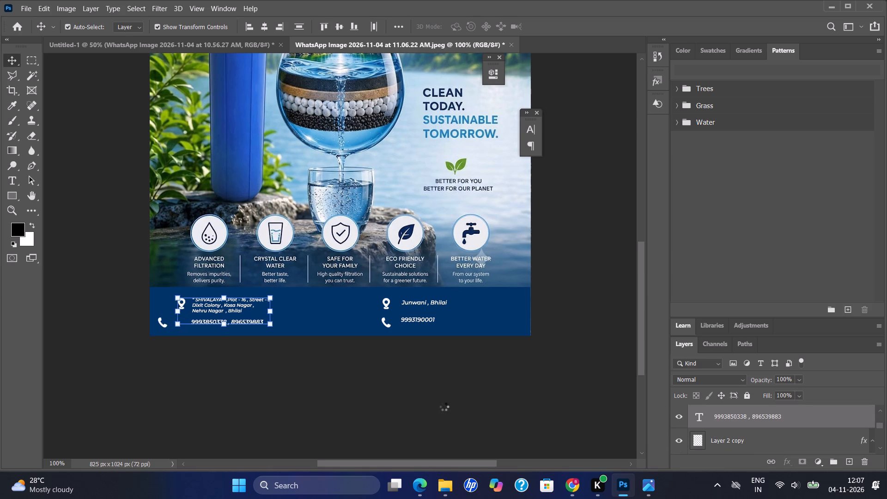
key("Right")
key("Right")
key("Right")
key("Right")
key("Right")
key("Right")
key("Right")
key("Right")
key("Right")
key("Right")
key("Right")
key("Right")
key("Right")
key("Right")
key("Right")
key("Right")
key("Right")
key("Right")
key("Right")
key("Right")
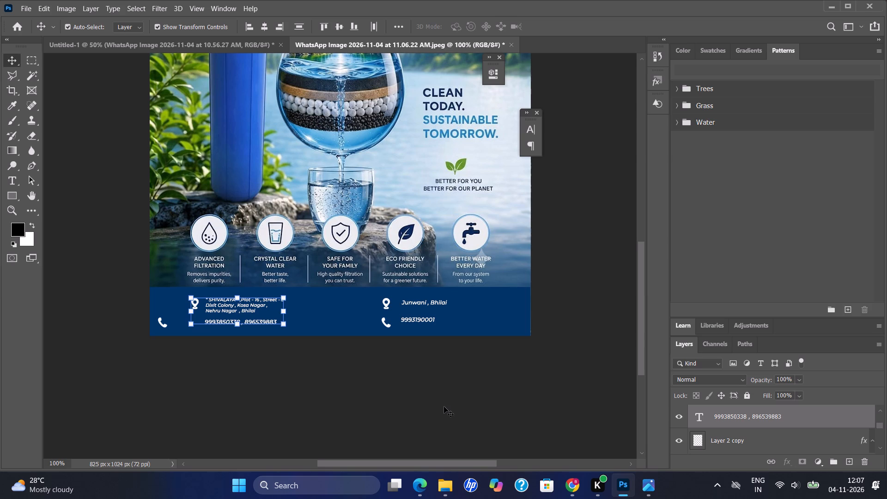
left_click(288, 389)
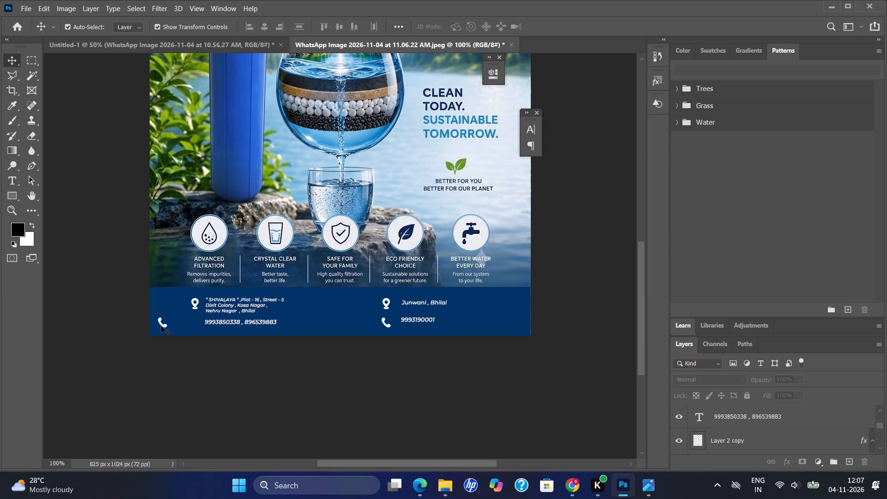
Move the first footer phone icon right until it sits directly beneath the first location pin, beside its phone numbers.
left_click(164, 326)
key("Right")
key("Right")
key("Right")
key("Right")
key("Right")
key("Right")
key("Right")
key("Right")
key("Right")
key("Right")
key("Right")
key("Right")
key("Right")
key("Right")
key("Right")
key("Right")
key("Right")
key("Right")
key("Right")
key("Right")
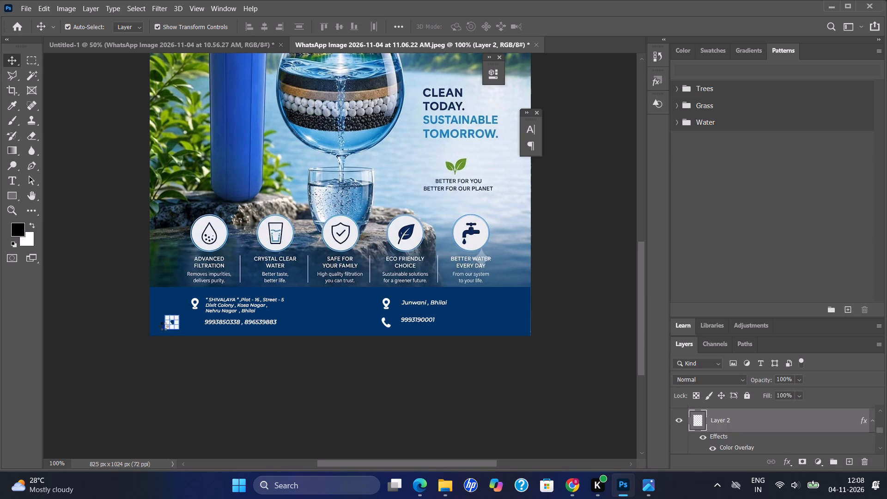
key("Right")
key("Right")
key("Right")
key("Right")
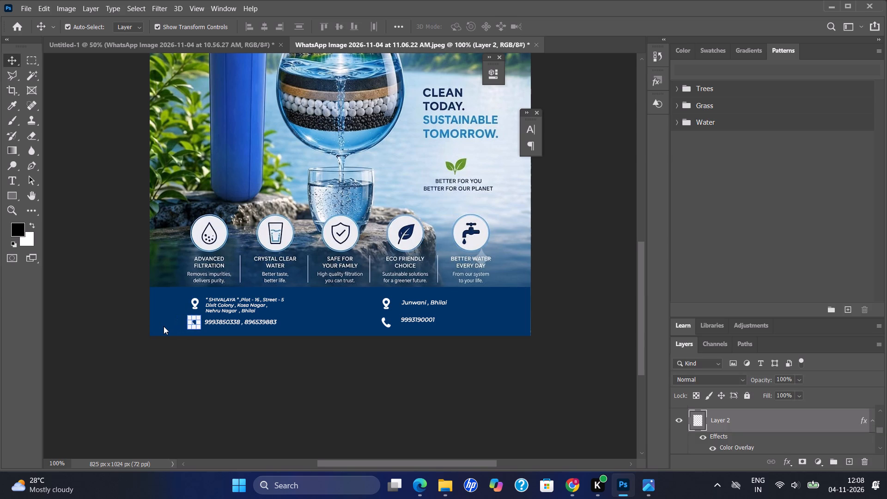
key("Left")
left_click(194, 383)
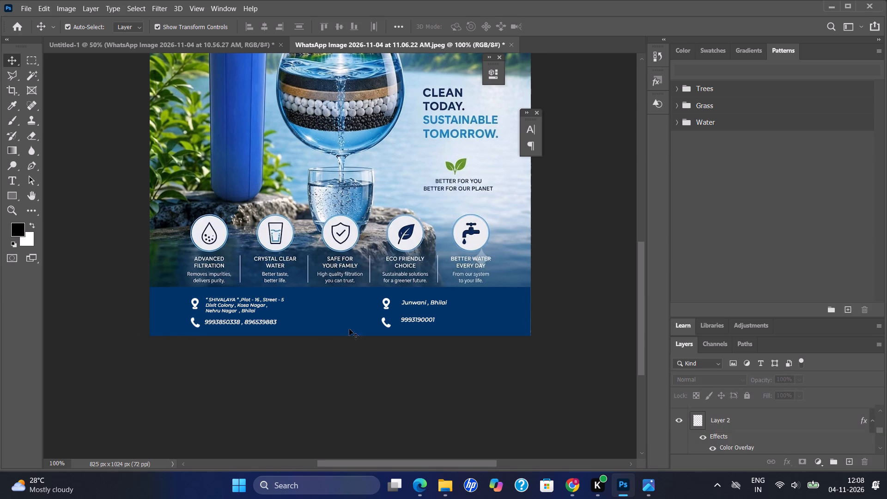
Nudge the second footer phone icon slightly upward to line up vertically with the single phone number beside it.
left_click(384, 328)
left_click(387, 323)
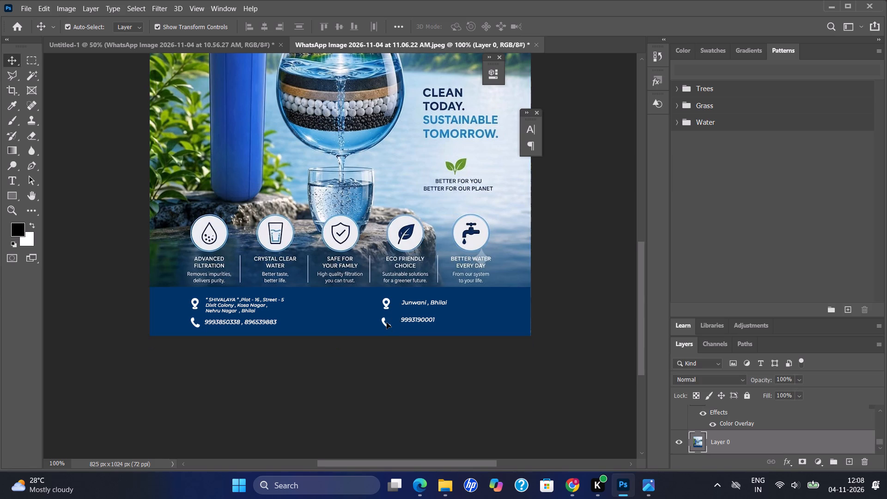
left_click(386, 324)
double_click(383, 323)
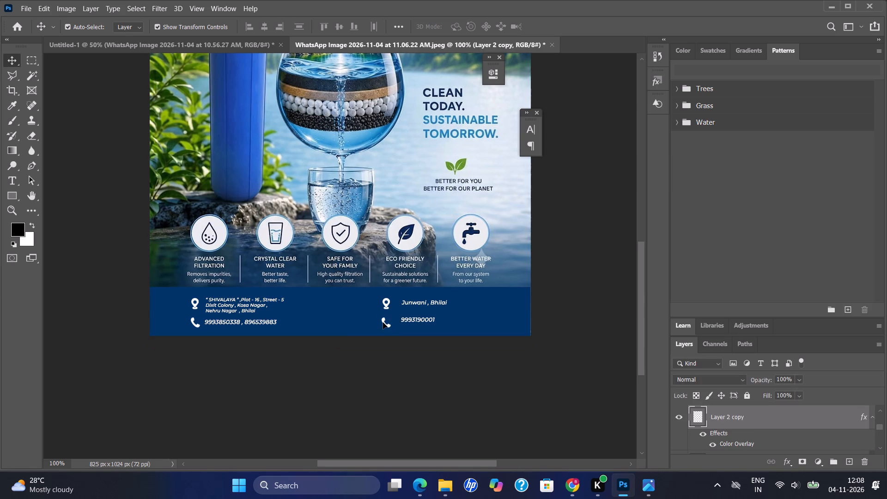
key("Up")
key("Up")
key("Up")
key("Up")
key("Up")
key("Down")
key("Down")
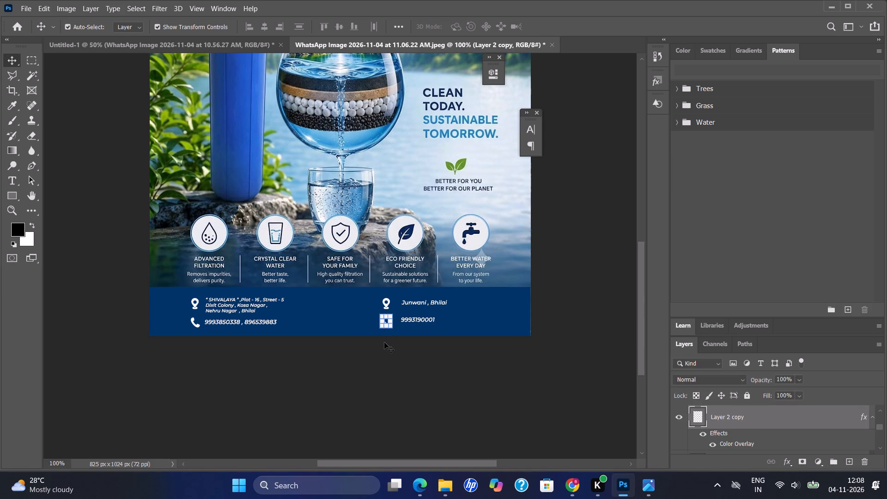
left_click(384, 342)
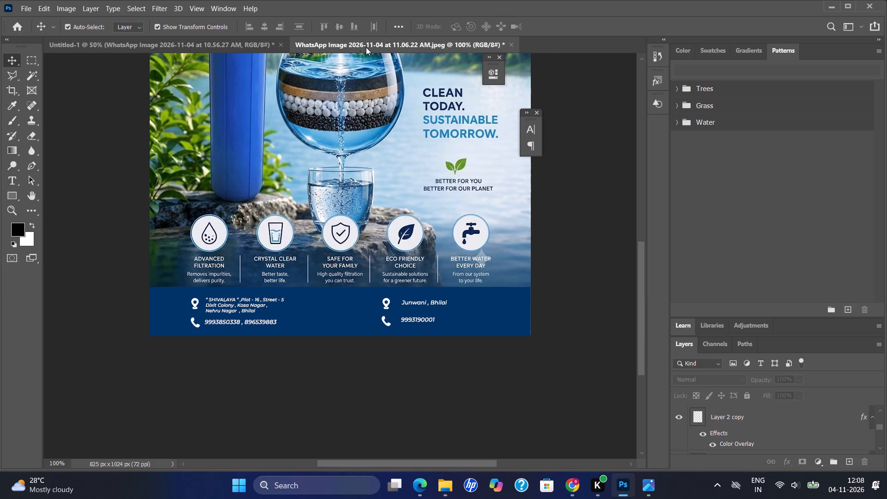
Show the rulers around the poster canvas.
key("ctrl+r")
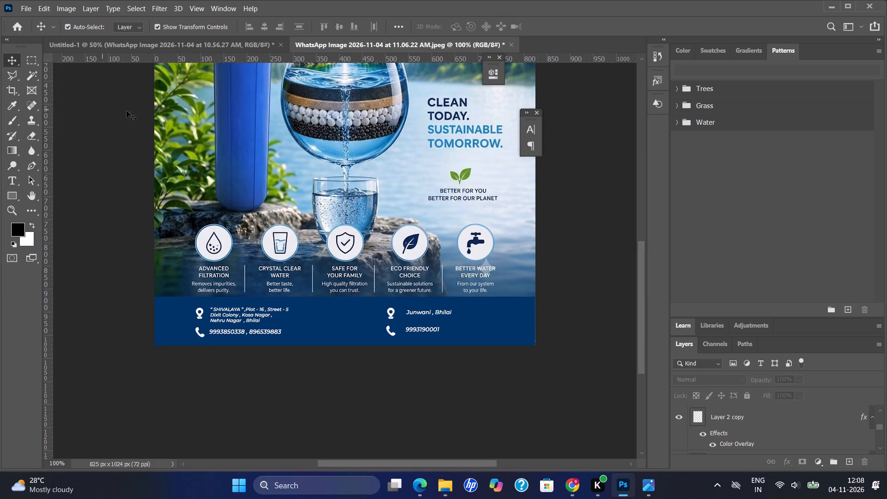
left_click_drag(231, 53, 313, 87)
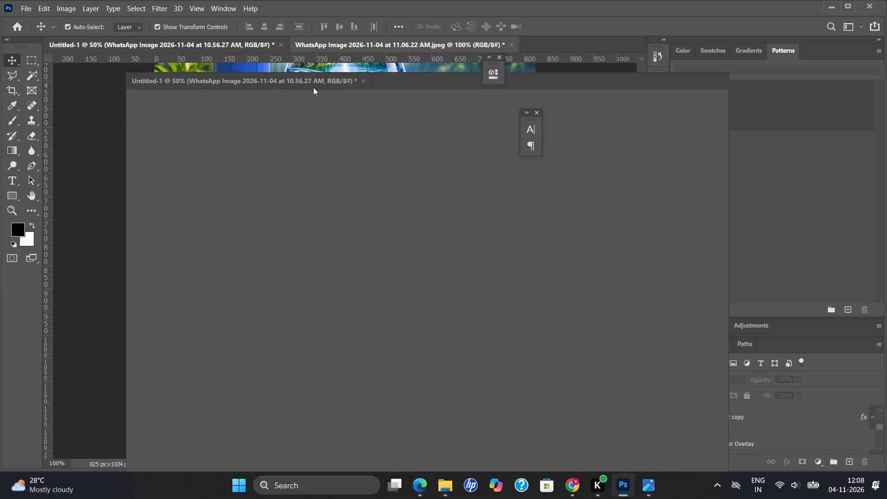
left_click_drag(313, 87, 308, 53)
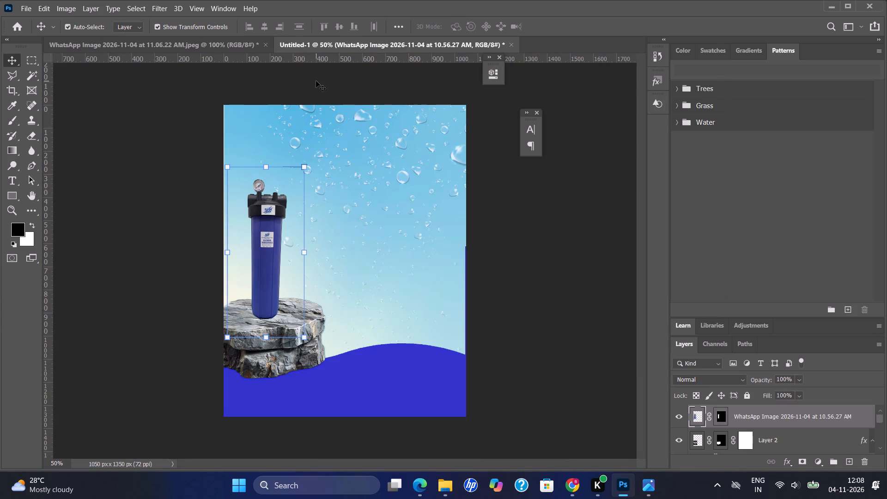
Switch to the BLCHEM poster document and place a horizontal guide just beneath the footer phone numbers.
left_click(209, 44)
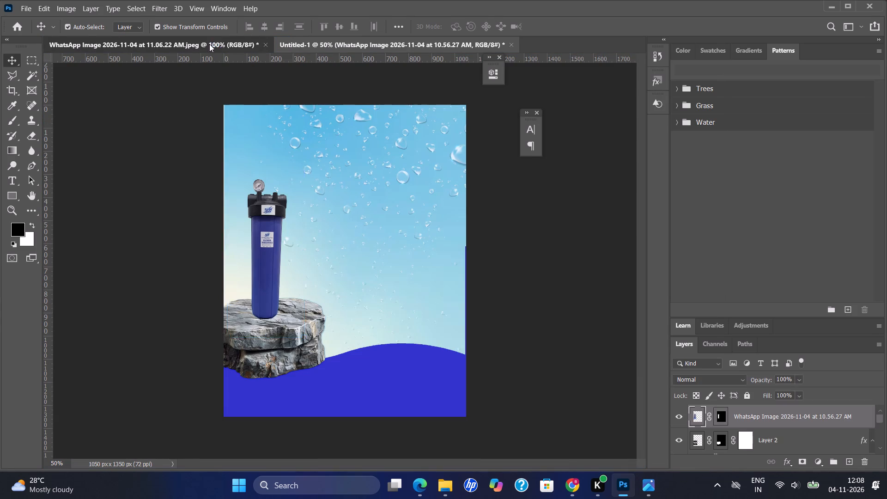
left_click_drag(258, 53, 527, 375)
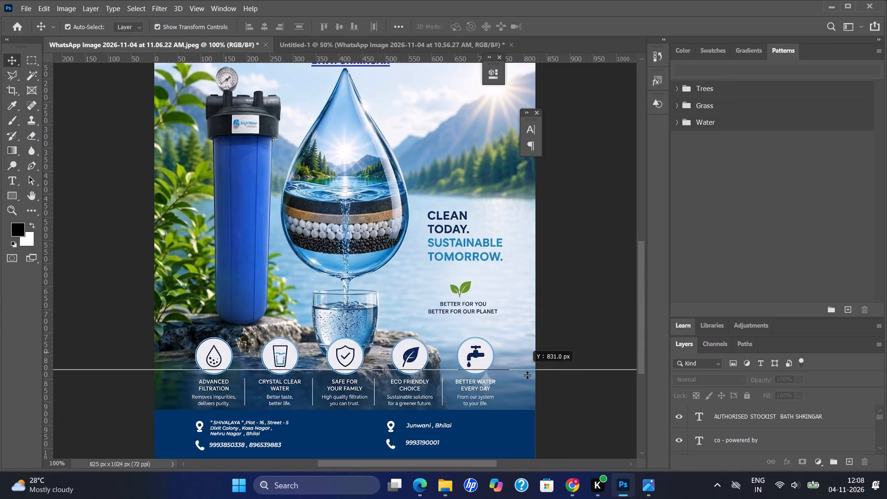
left_click_drag(527, 375, 588, 450)
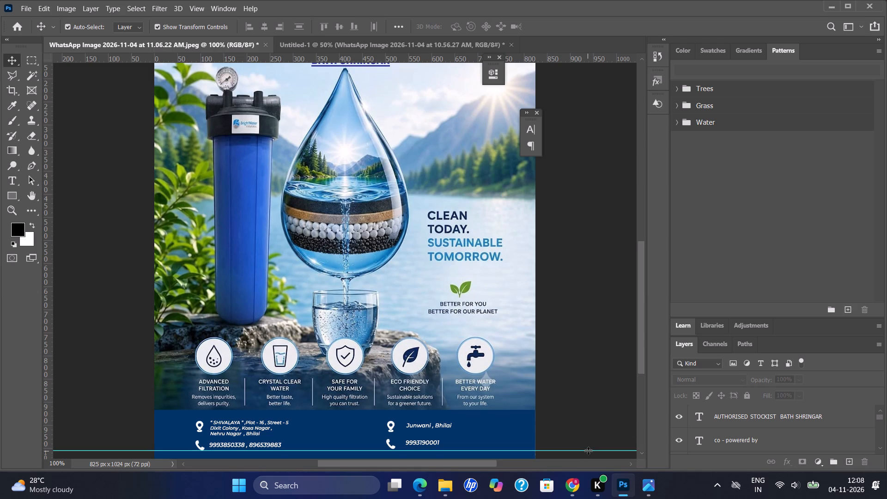
Nudge the second footer phone icon slightly down towards the guide.
left_click(392, 446)
key("Down")
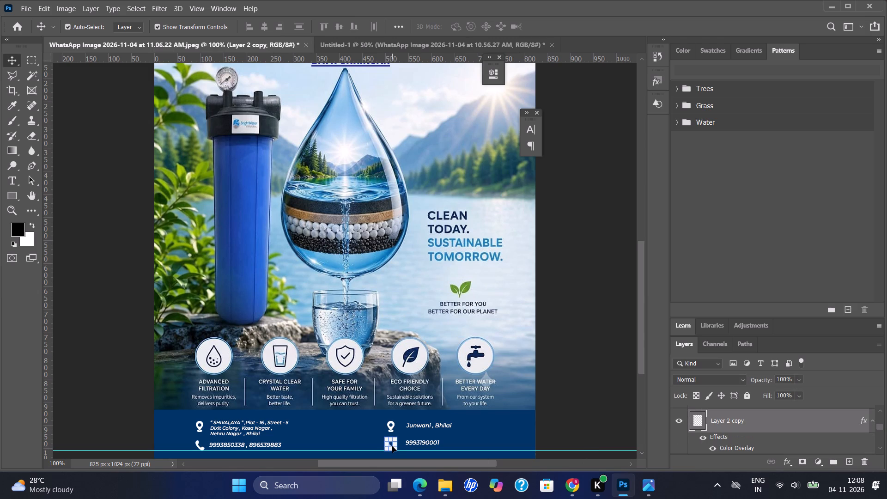
Enlarge the single phone number in the second footer contact set to about 110%.
left_click(422, 444)
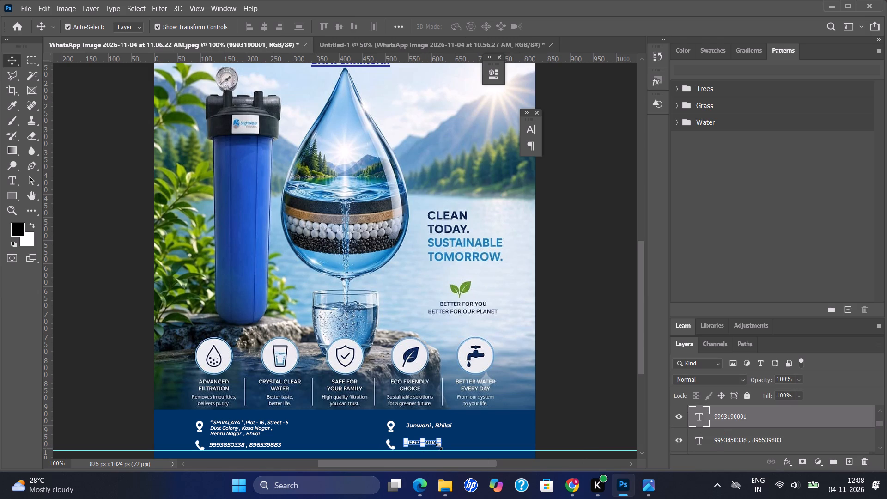
left_click(433, 446)
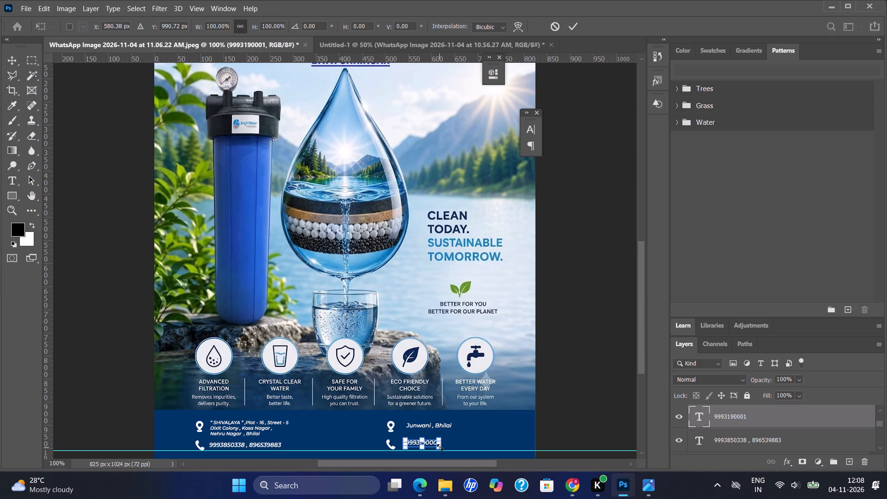
left_click(440, 447)
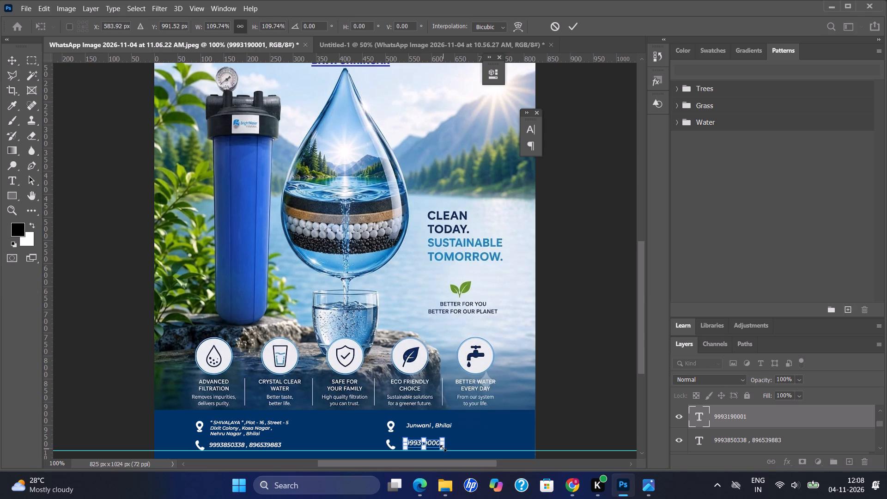
key("Return")
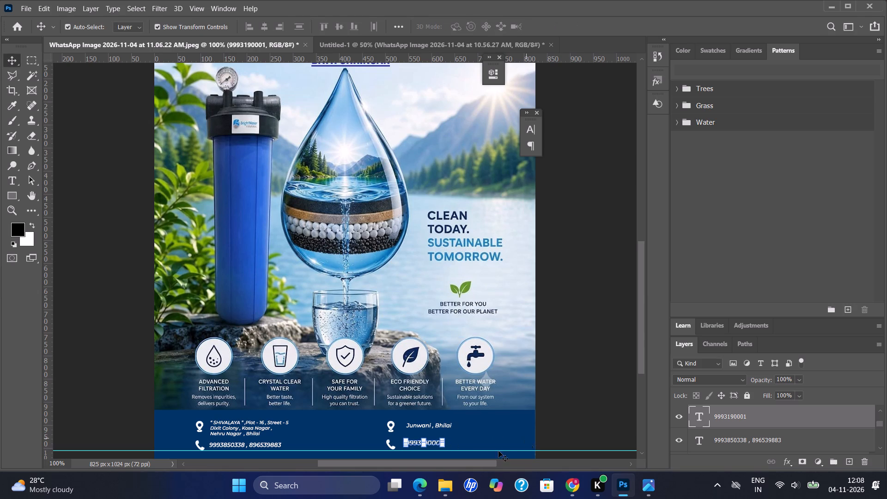
Nudge the enlarged single phone number down level with the first set's phone numbers, raising the guide to their baseline as reference.
key("Down")
key("Down")
key("Down")
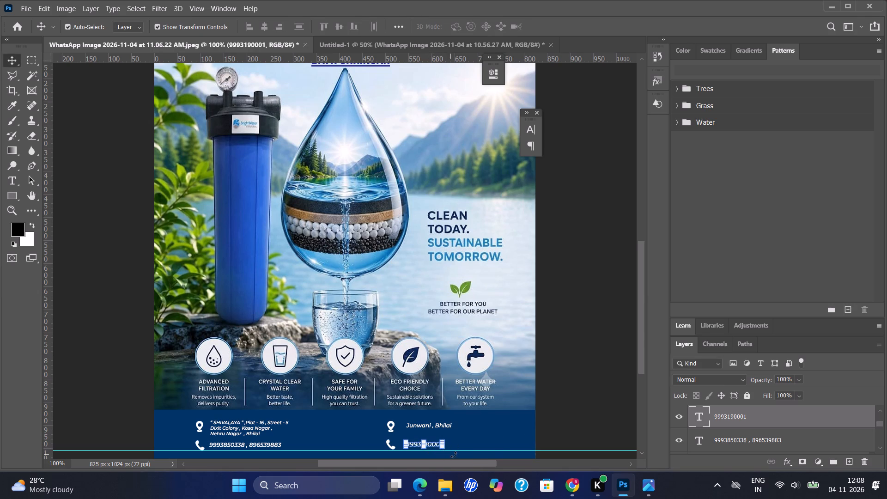
key("Up")
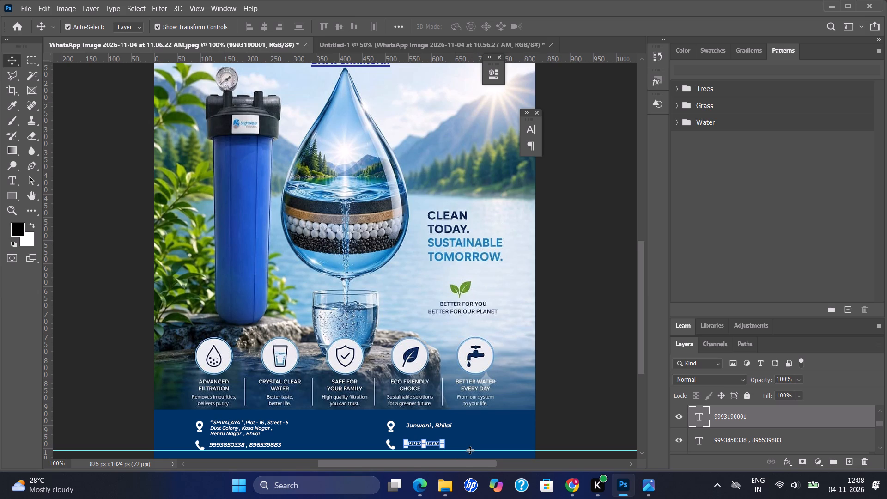
left_click(470, 450)
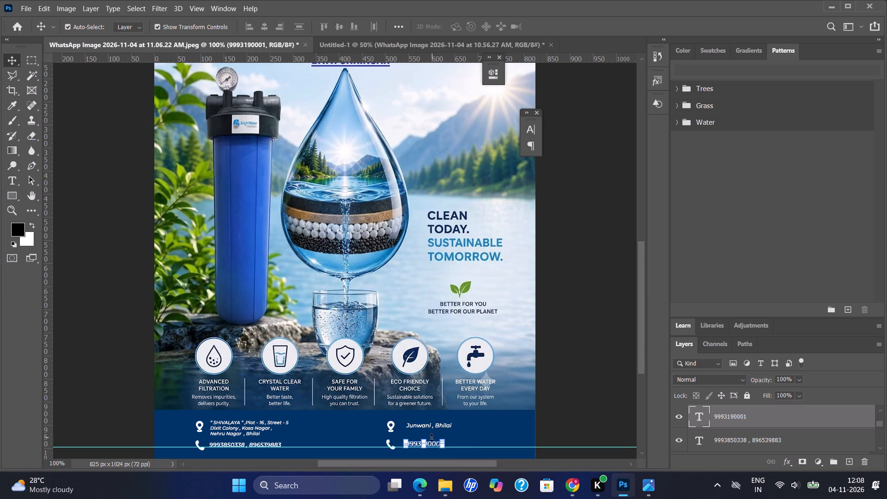
key("Down")
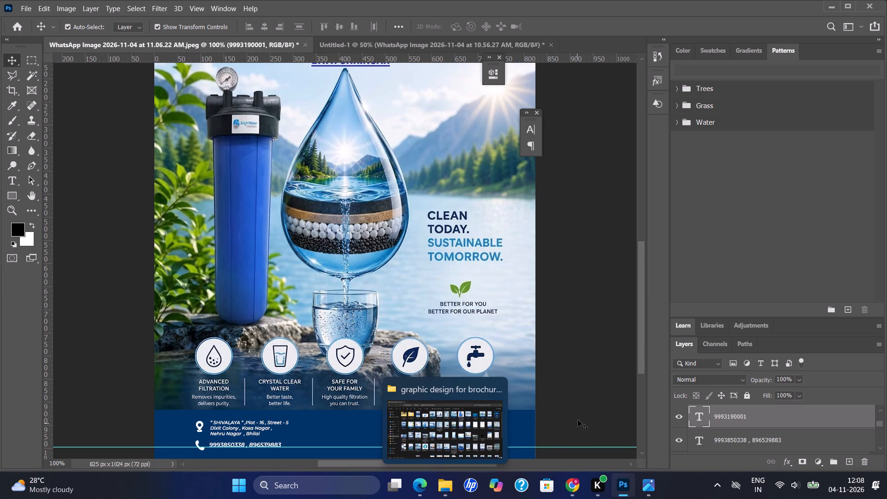
left_click(578, 420)
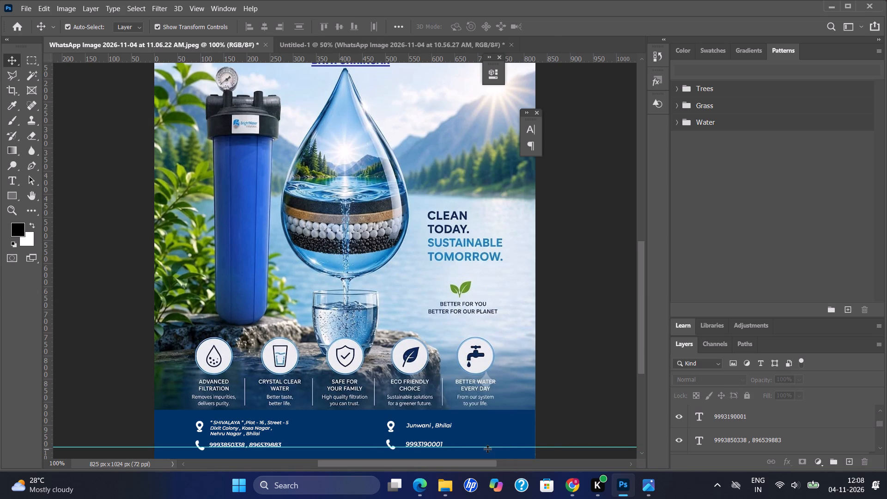
Remove the horizontal guide from the poster canvas.
left_click_drag(487, 449, 493, 434)
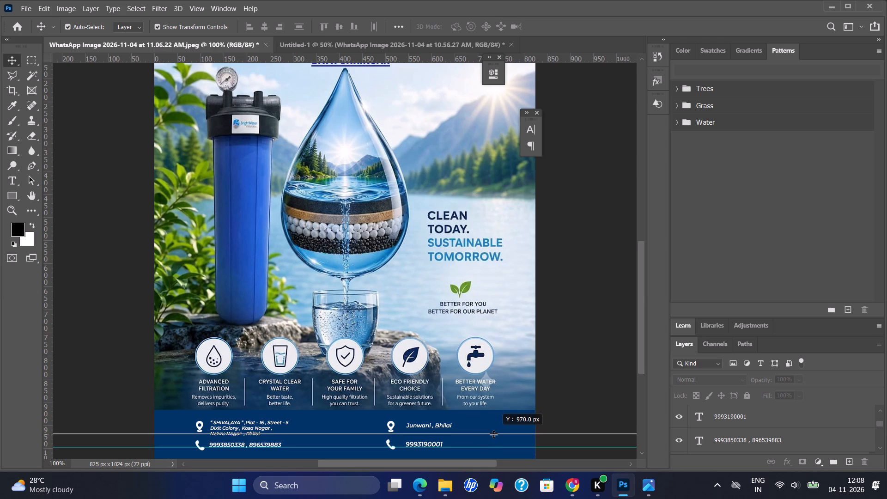
left_click_drag(493, 434, 484, 192)
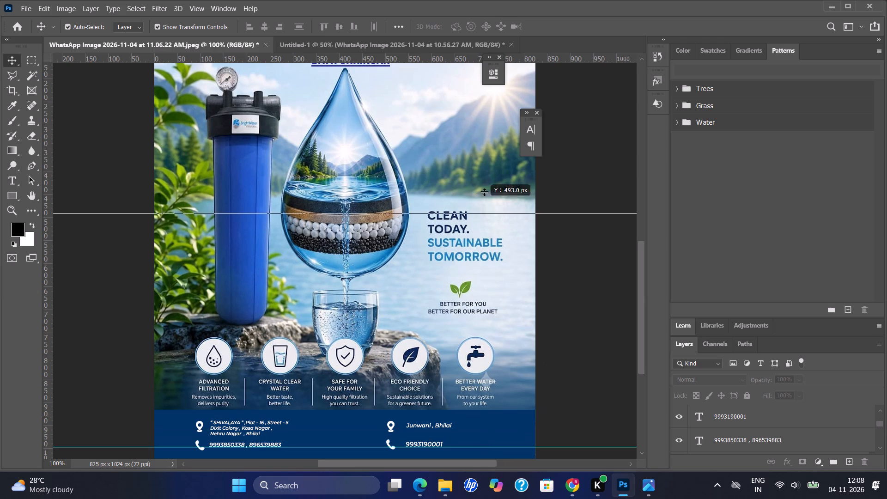
left_click_drag(484, 192, 469, 186)
scroll(486, 182, "down", 1)
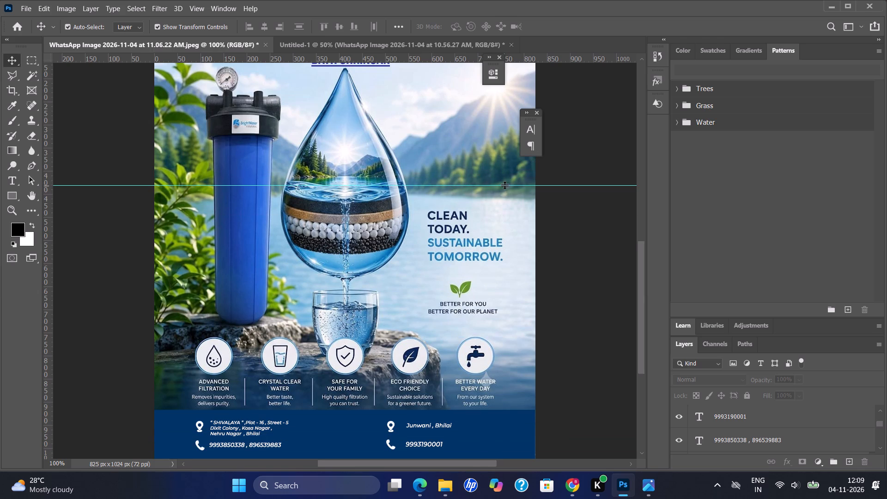
left_click_drag(504, 185, 528, 49)
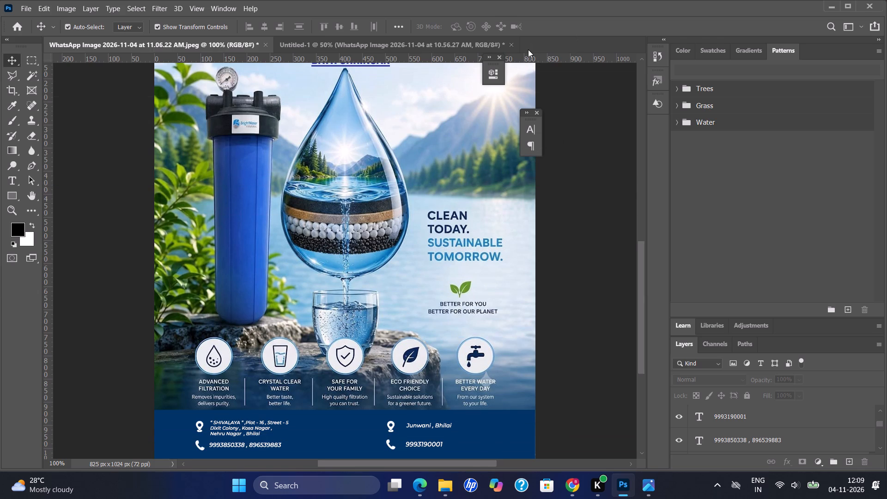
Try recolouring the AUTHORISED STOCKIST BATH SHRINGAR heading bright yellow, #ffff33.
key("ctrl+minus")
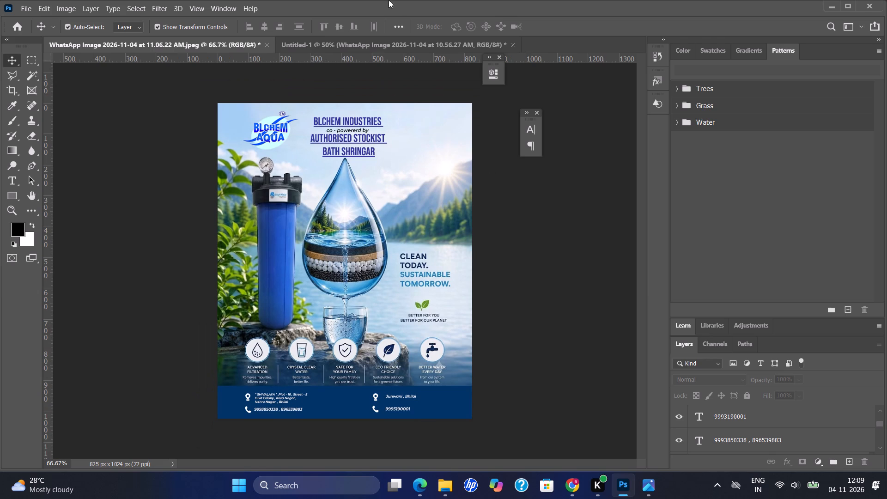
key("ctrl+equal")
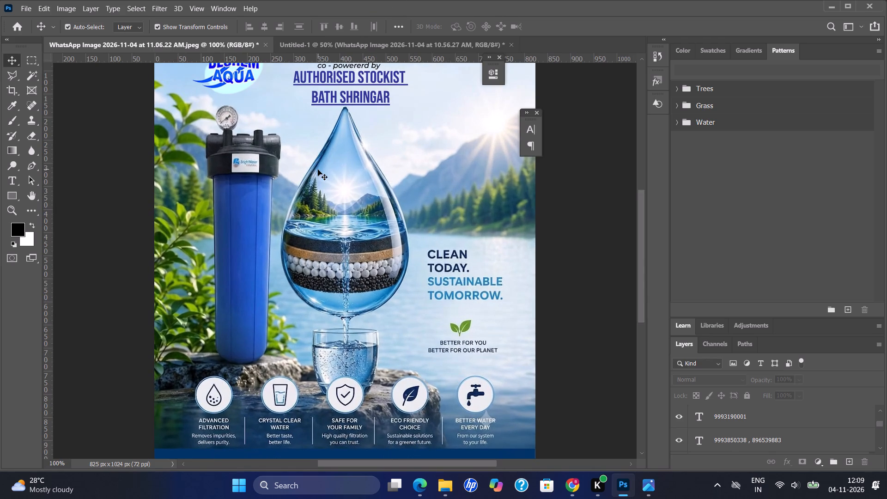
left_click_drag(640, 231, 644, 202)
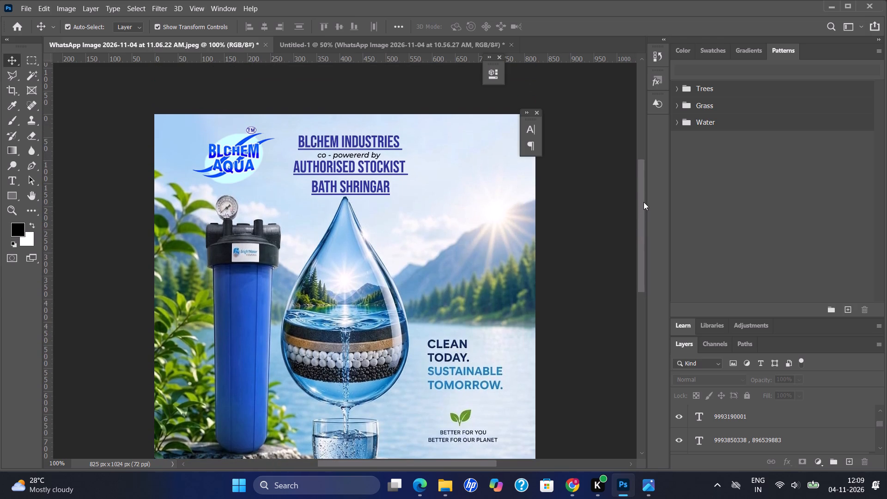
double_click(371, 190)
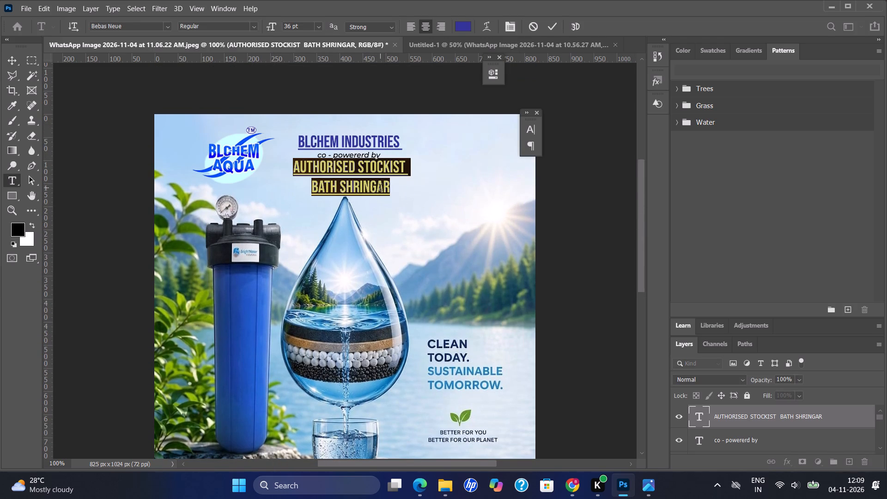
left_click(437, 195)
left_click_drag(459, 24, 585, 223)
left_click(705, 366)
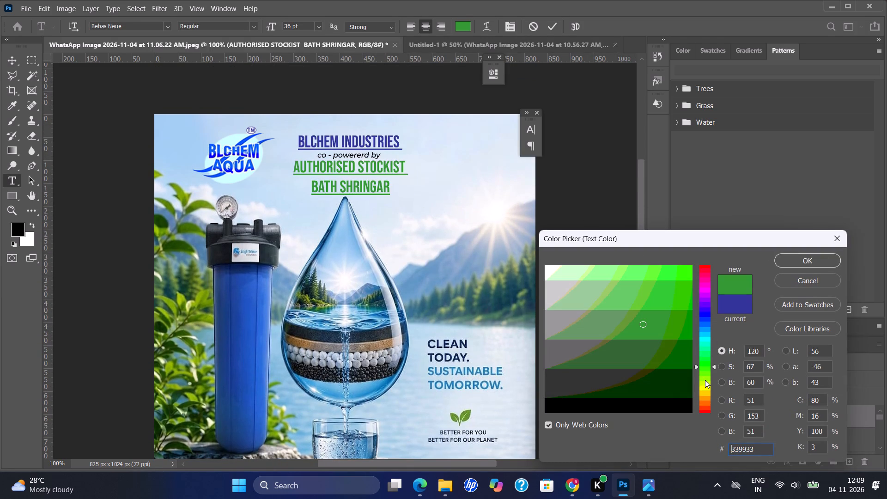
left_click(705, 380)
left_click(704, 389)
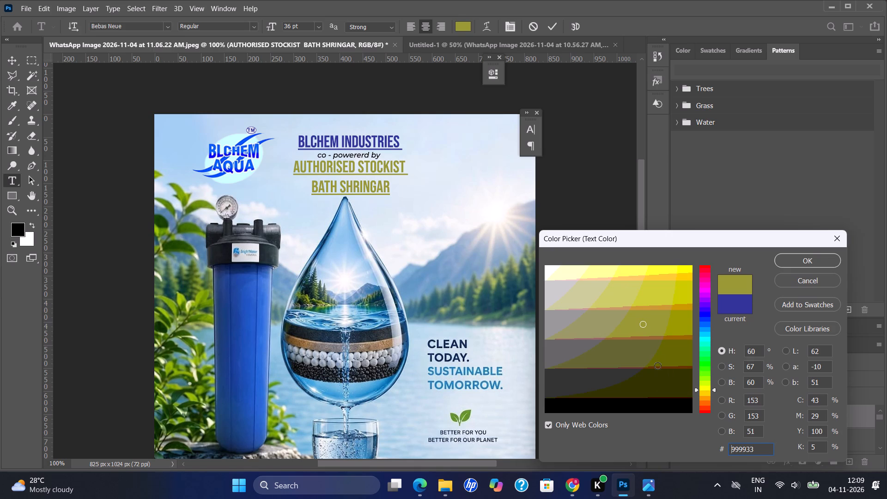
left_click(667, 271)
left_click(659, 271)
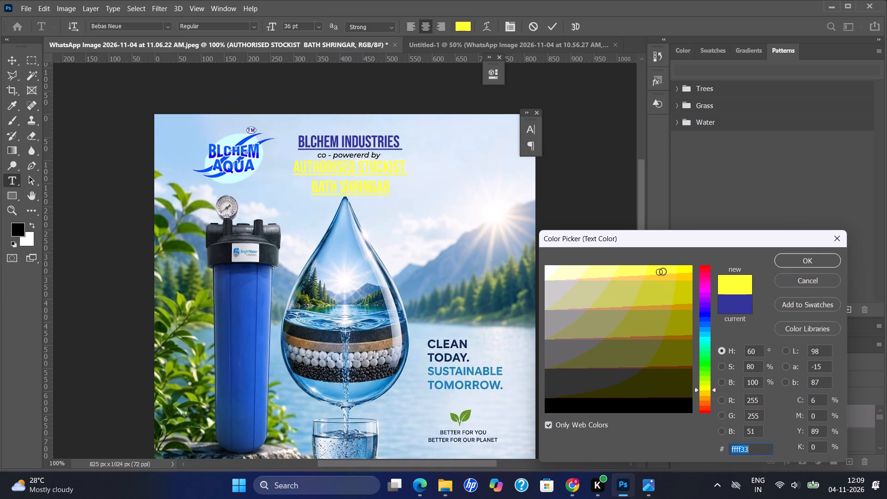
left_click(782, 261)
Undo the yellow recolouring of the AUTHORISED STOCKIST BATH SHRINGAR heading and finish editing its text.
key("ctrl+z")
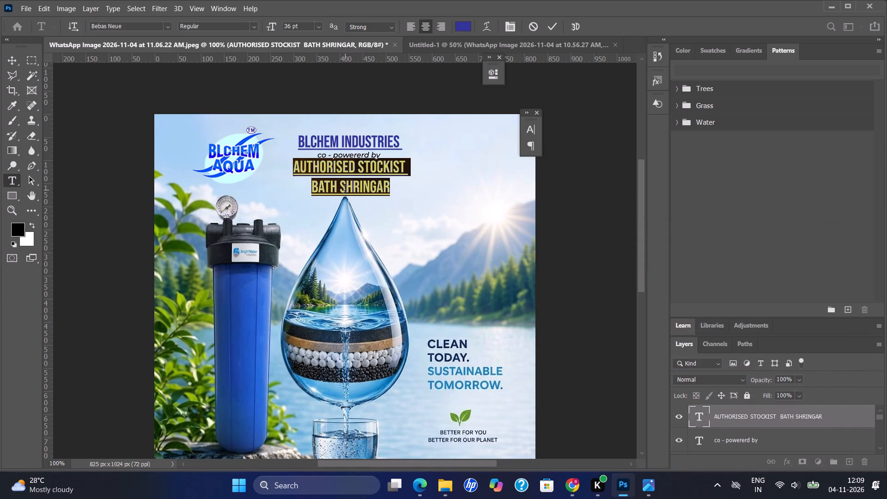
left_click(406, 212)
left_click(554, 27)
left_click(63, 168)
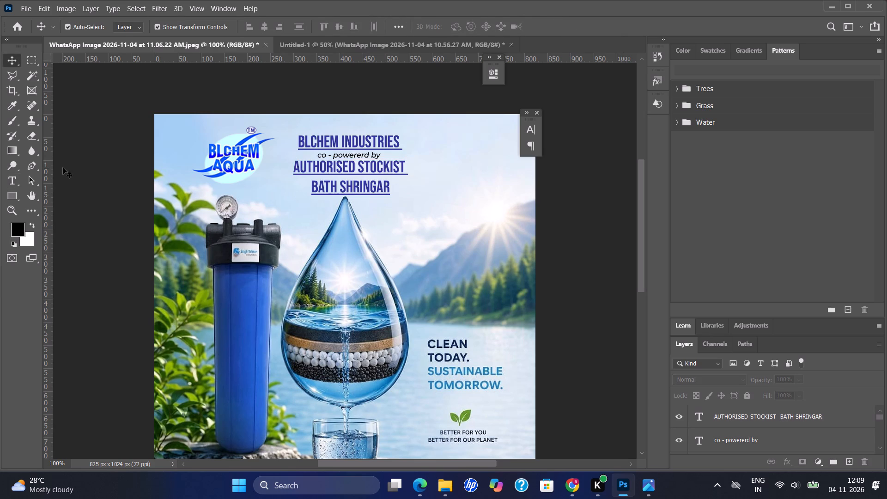
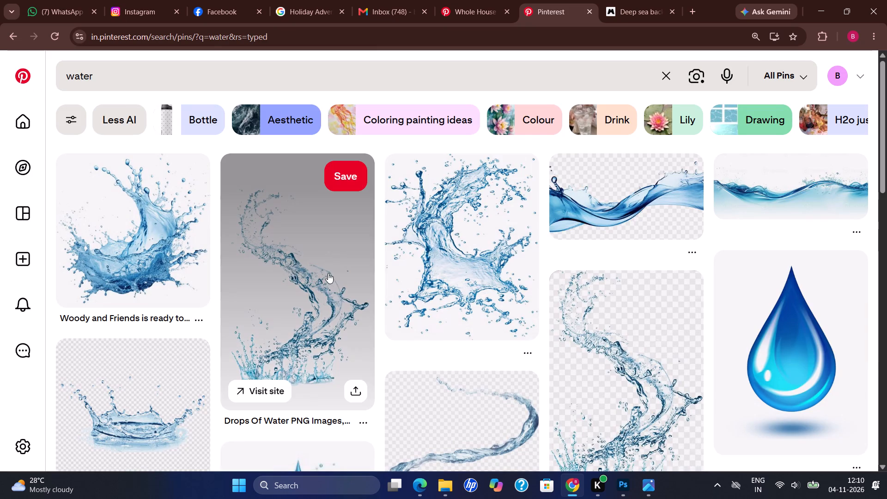
Browse the water search results for a splash or wave image suited to the poster.
scroll(292, 368, "down", 8)
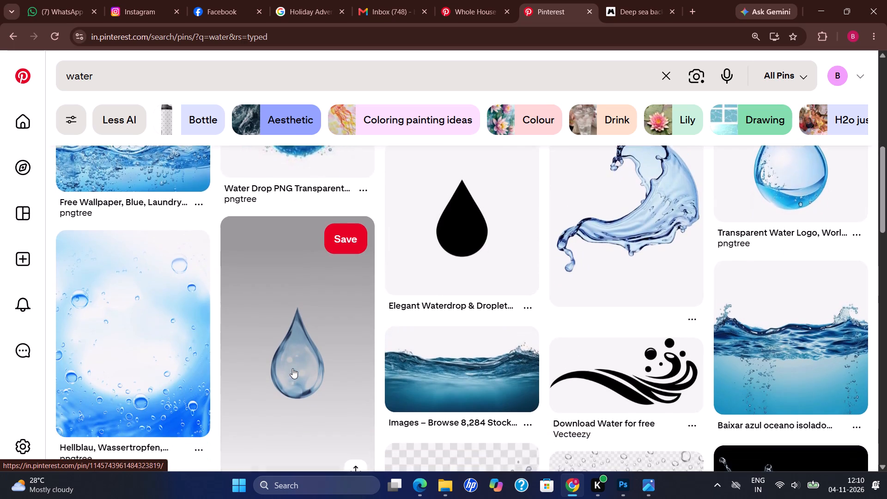
scroll(292, 368, "down", 6)
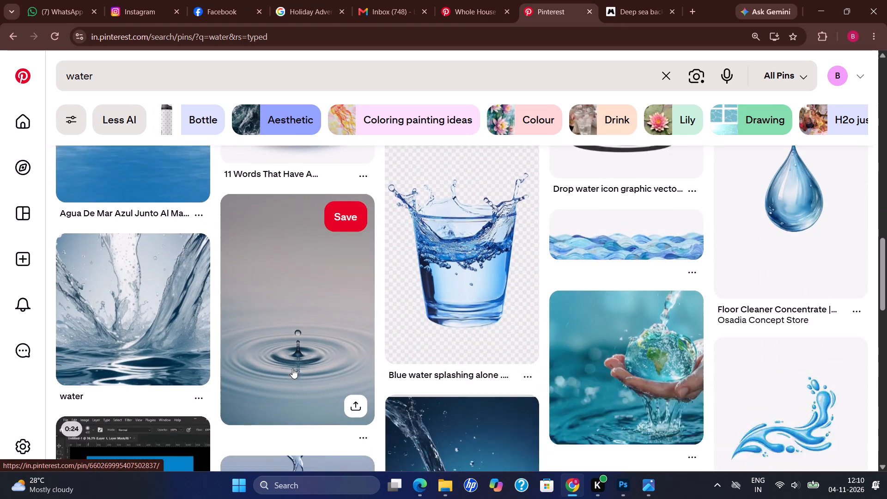
scroll(292, 368, "down", 7)
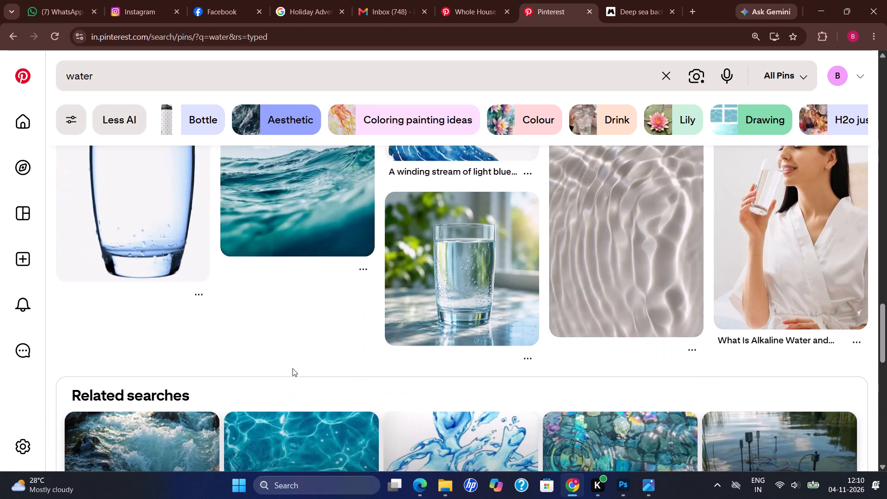
scroll(292, 368, "down", 7)
scroll(292, 368, "up", 9)
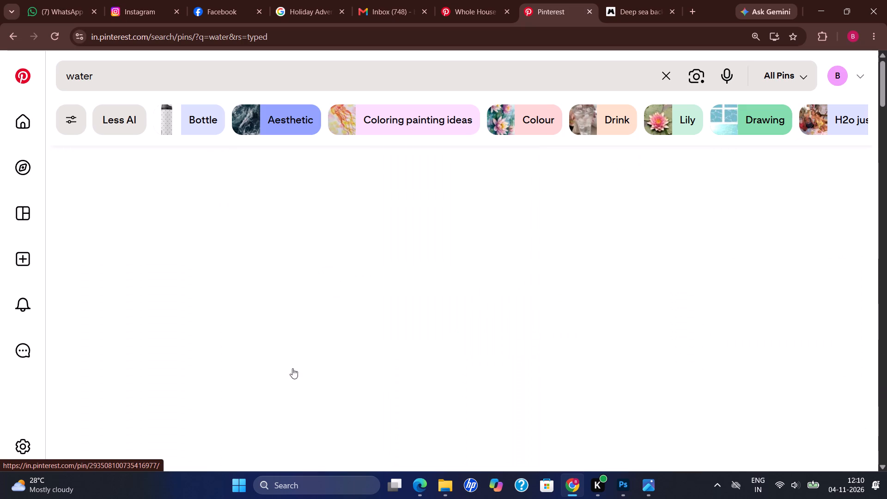
Open the Dynamic Wave Element water pin, copy its image and paste it into the poster in Photoshop.
left_click(577, 382)
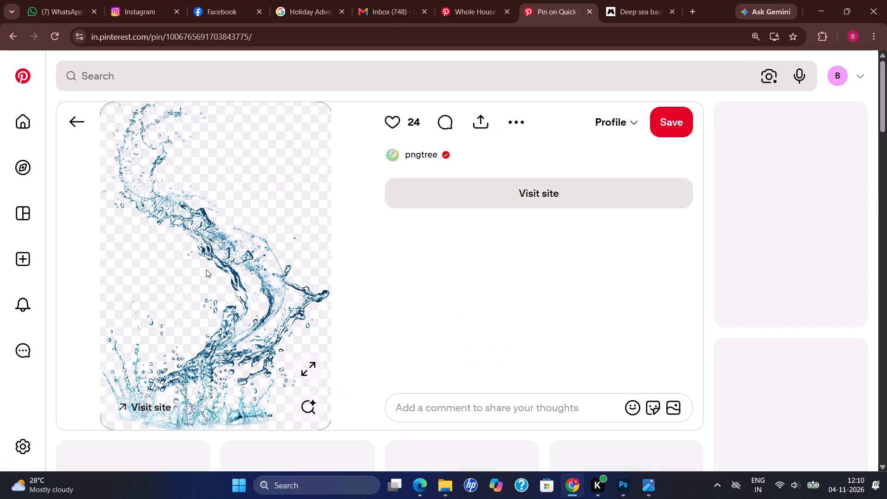
left_click(207, 273)
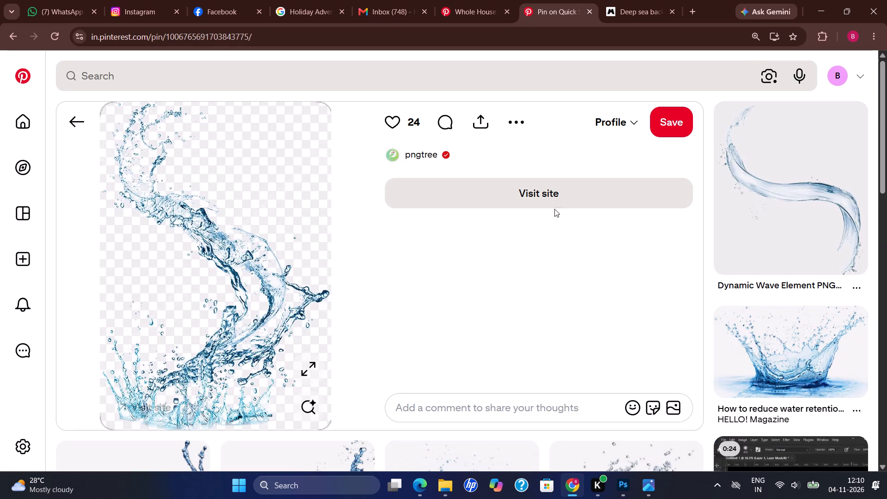
left_click(789, 170)
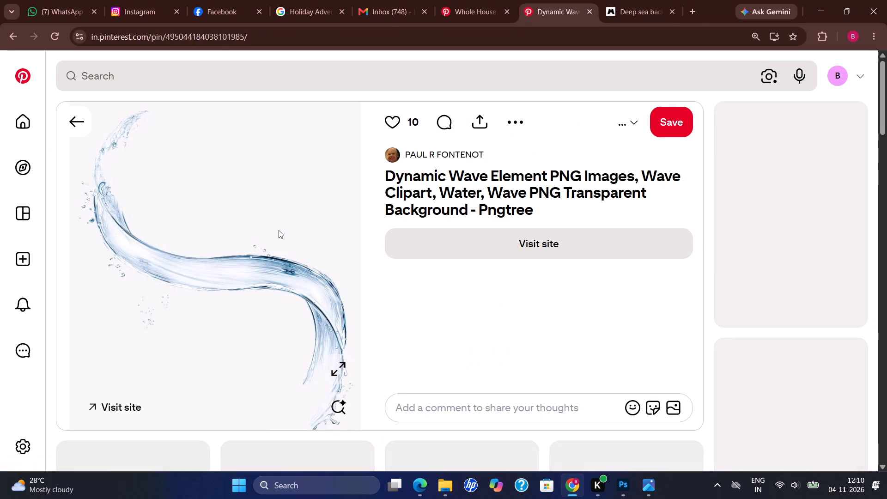
right_click(229, 265)
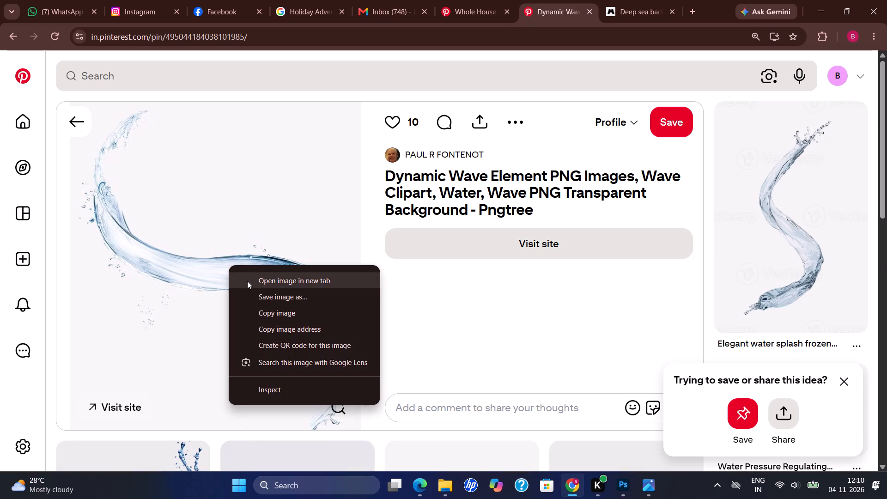
left_click(264, 314)
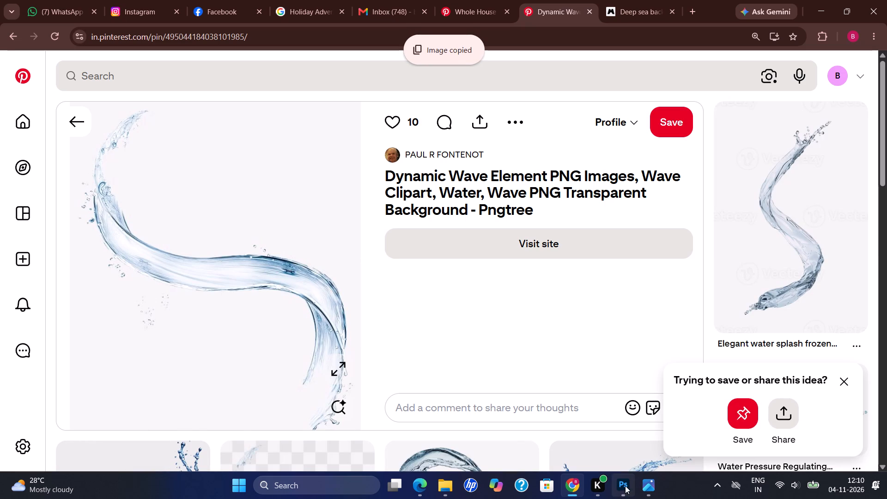
left_click(619, 485)
key("ctrl+v")
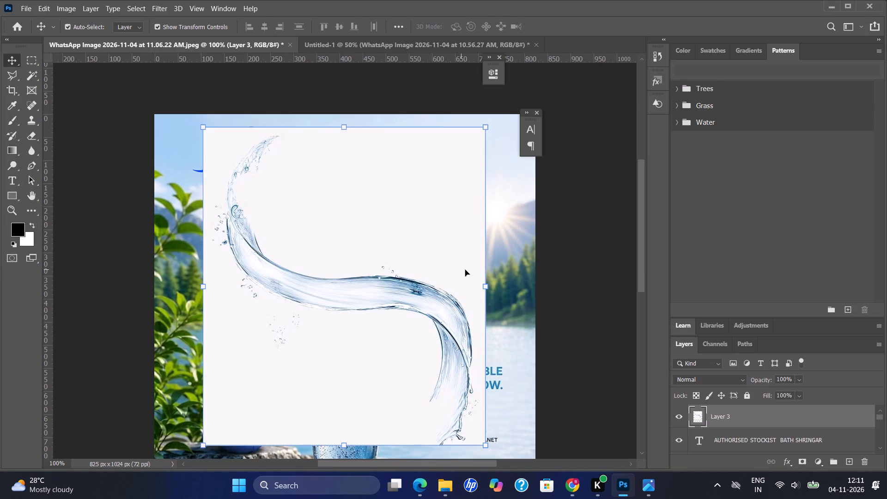
Select the pasted wave image's off-white background with the Magic Wand, delete it and clear the selection.
left_click_drag(24, 74, 343, 179)
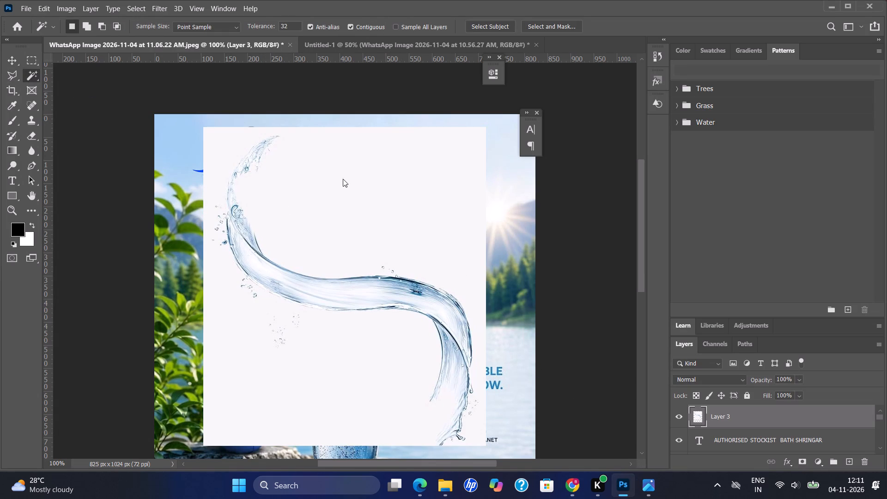
left_click(343, 179)
key("Delete")
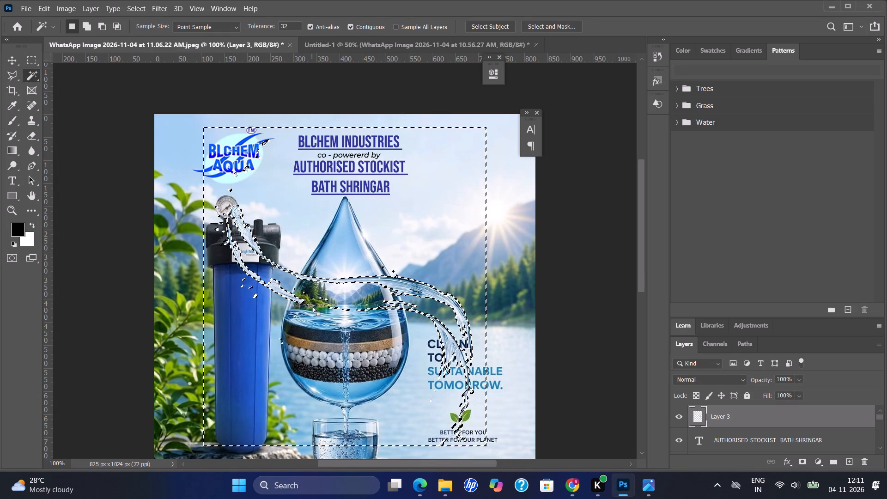
key("ctrl+d")
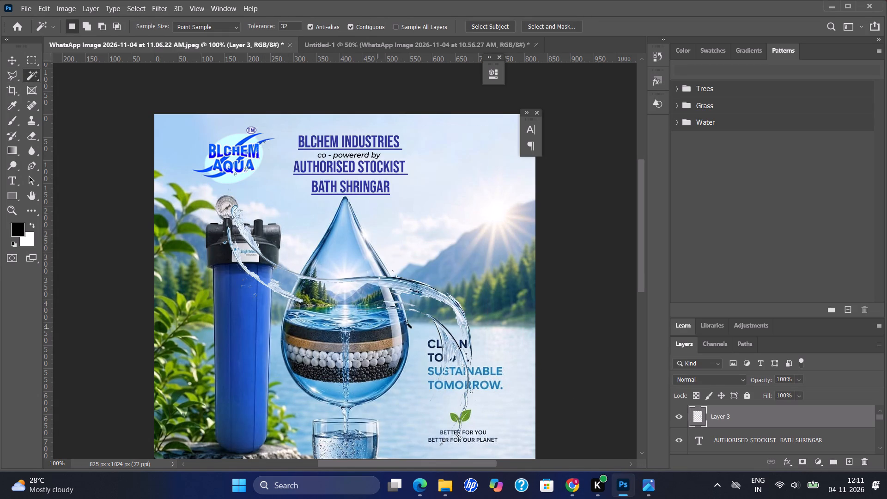
key("v")
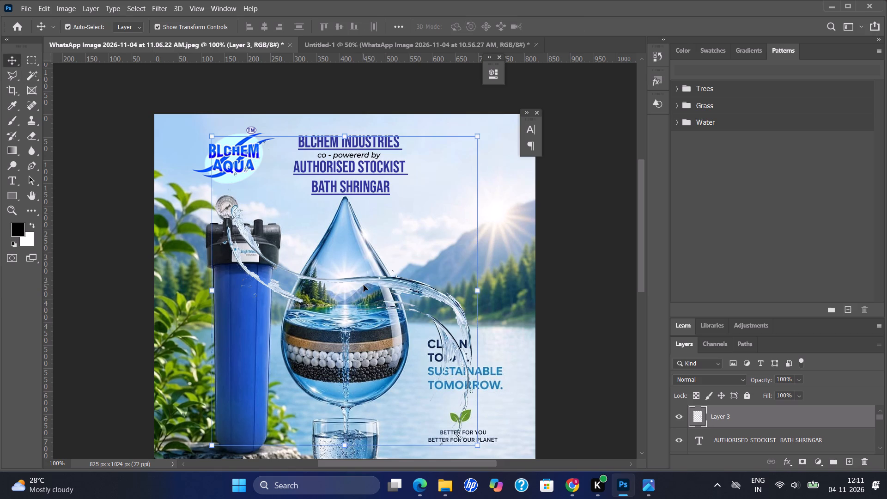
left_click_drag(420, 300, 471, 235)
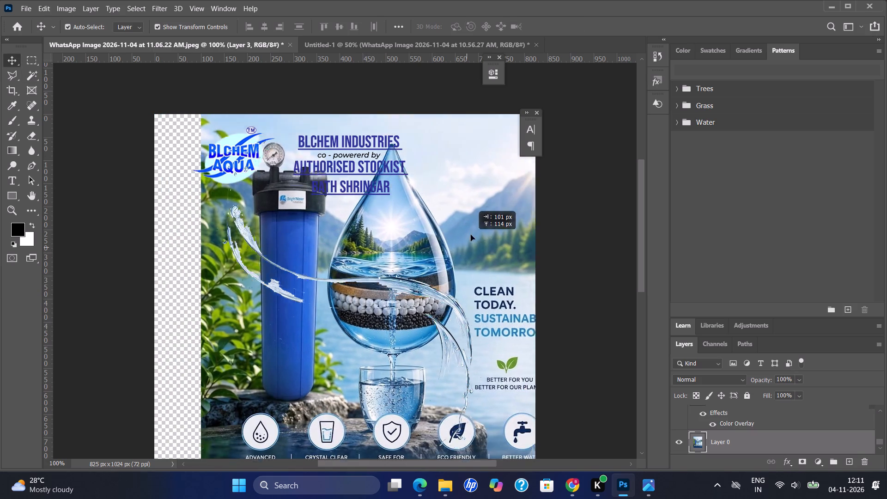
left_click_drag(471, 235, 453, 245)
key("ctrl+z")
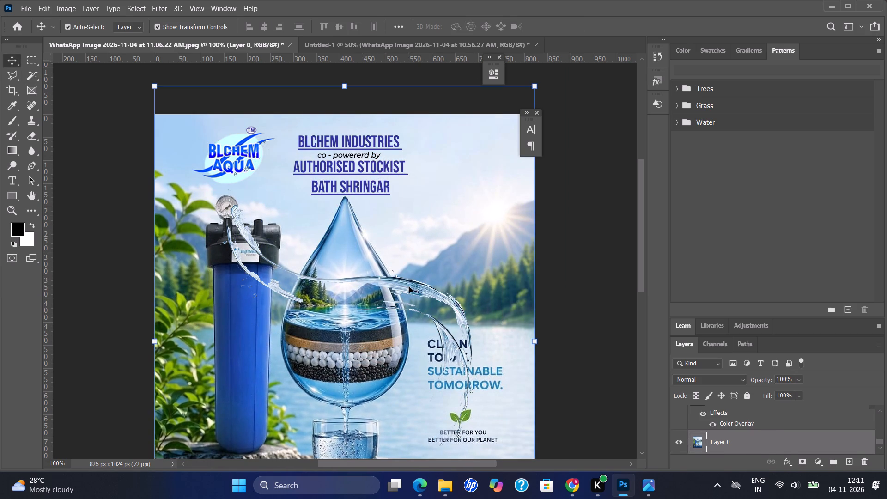
Move the water wave about 150 px right and 240 px up so it sweeps across the heading and sky.
left_click(409, 287)
left_click_drag(420, 288, 474, 219)
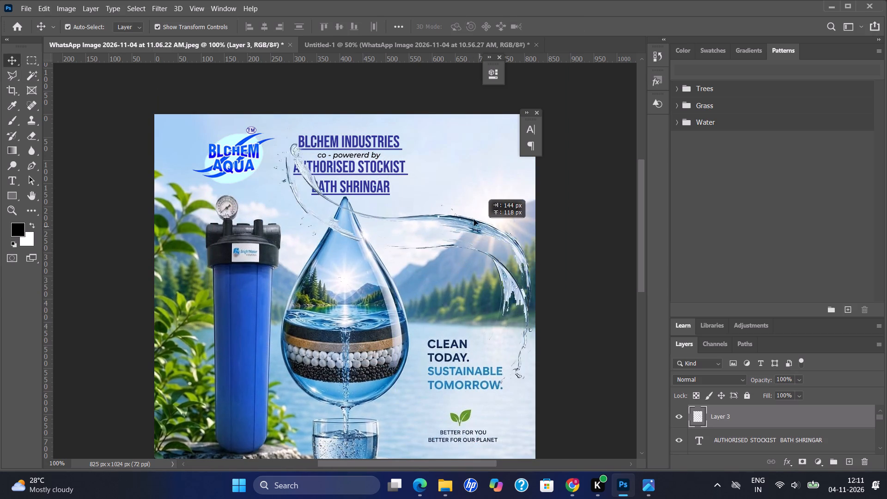
left_click_drag(474, 219, 488, 173)
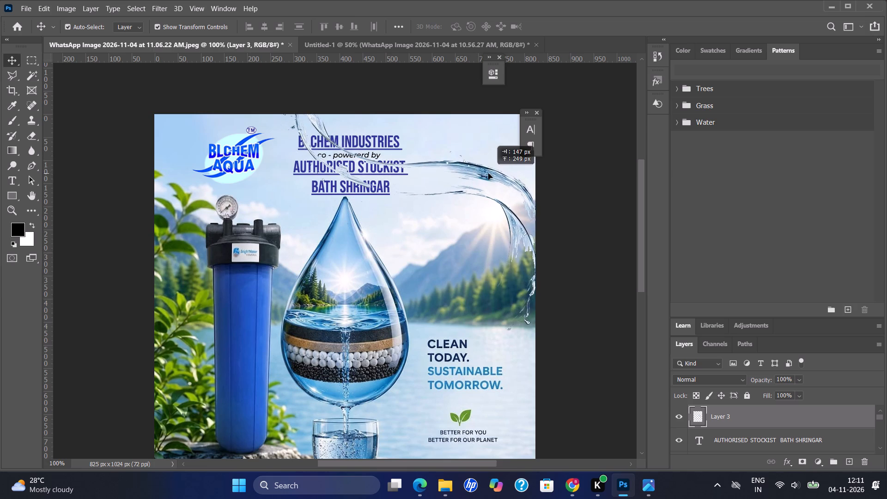
left_click_drag(488, 173, 489, 177)
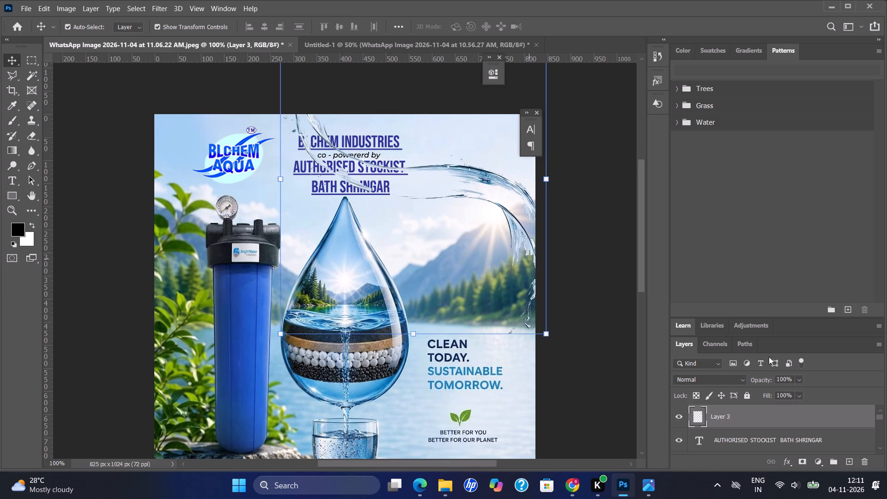
Place the AUTHORISED STOCKIST BATH SHRINGAR text layer above the water wave layer.
left_click(838, 445)
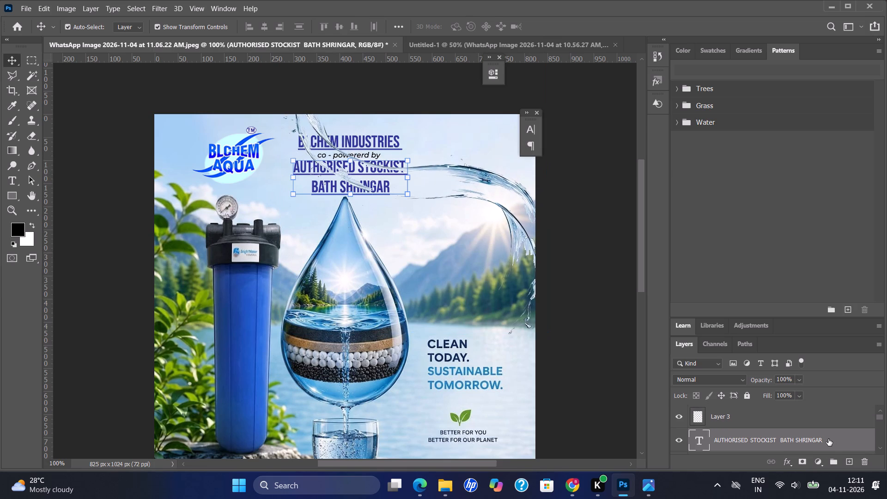
left_click_drag(831, 438, 818, 416)
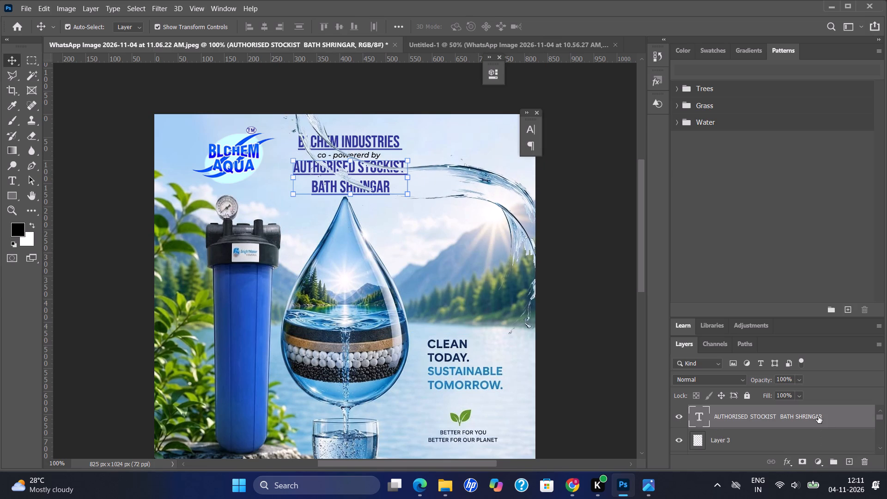
Move the water wave layer below the BLCHEM INDUSTRIES text layer, directly above the 2-3 (2)-1 layer.
scroll(826, 431, "down", 1)
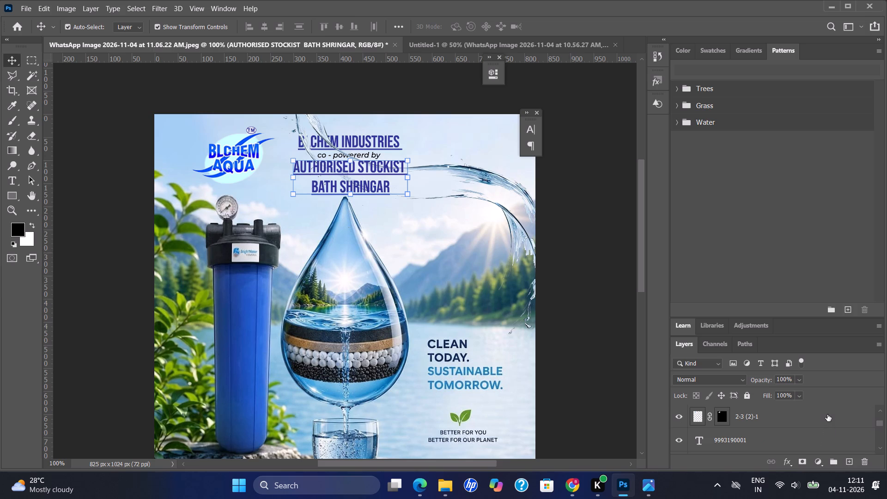
scroll(827, 414, "up", 1)
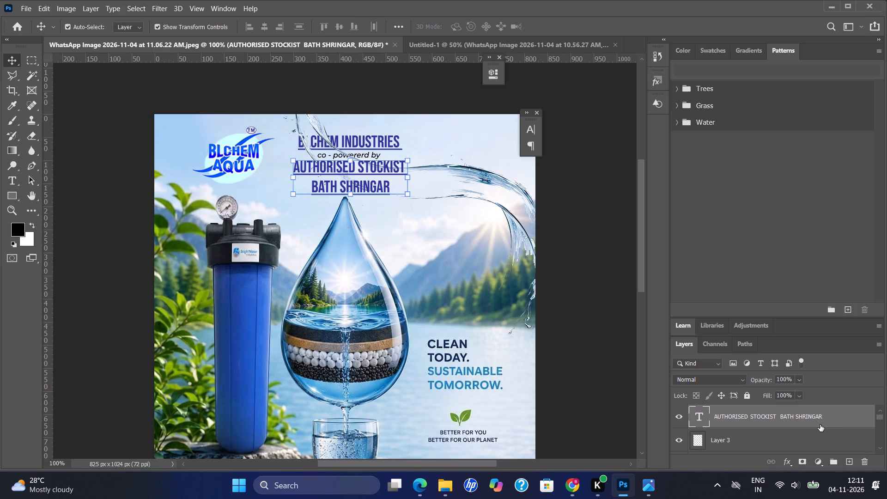
double_click(878, 444)
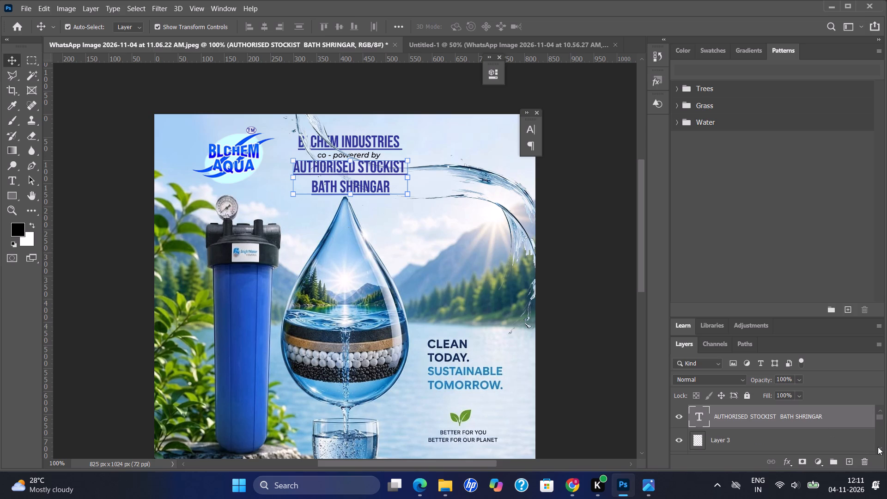
double_click(878, 447)
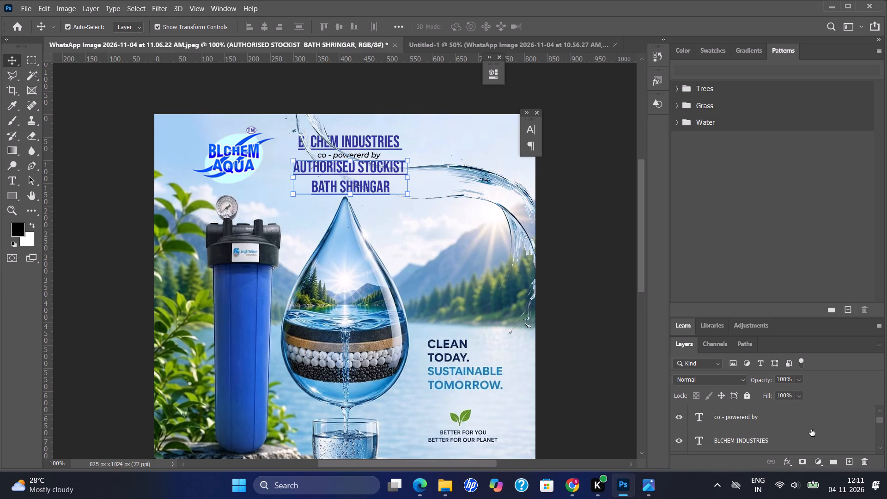
left_click(878, 407)
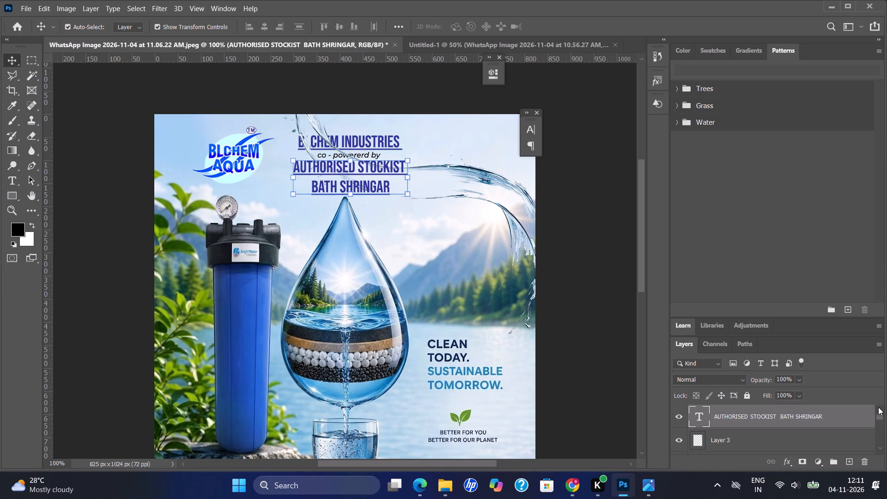
left_click(811, 434)
left_click_drag(791, 439, 787, 453)
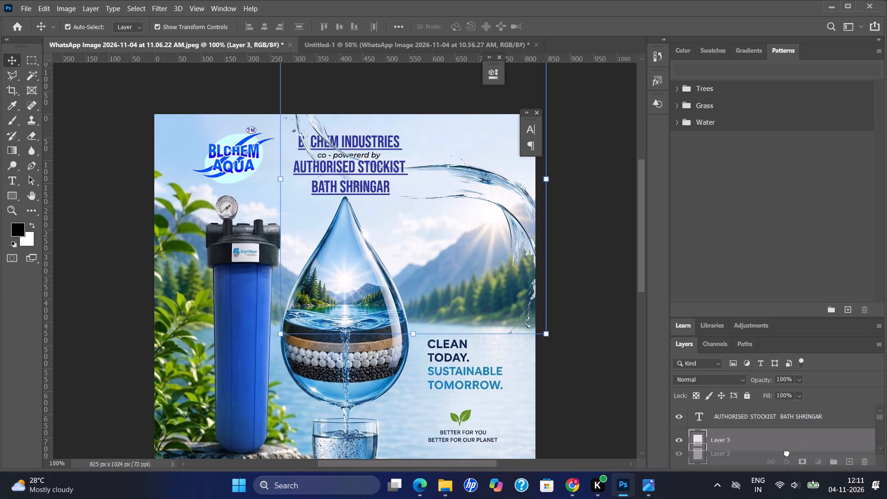
left_click_drag(787, 453, 772, 456)
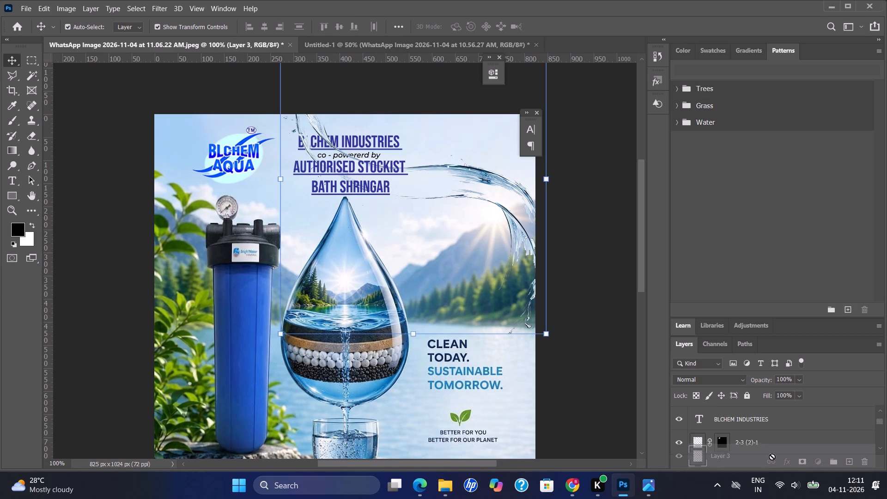
left_click_drag(772, 456, 779, 413)
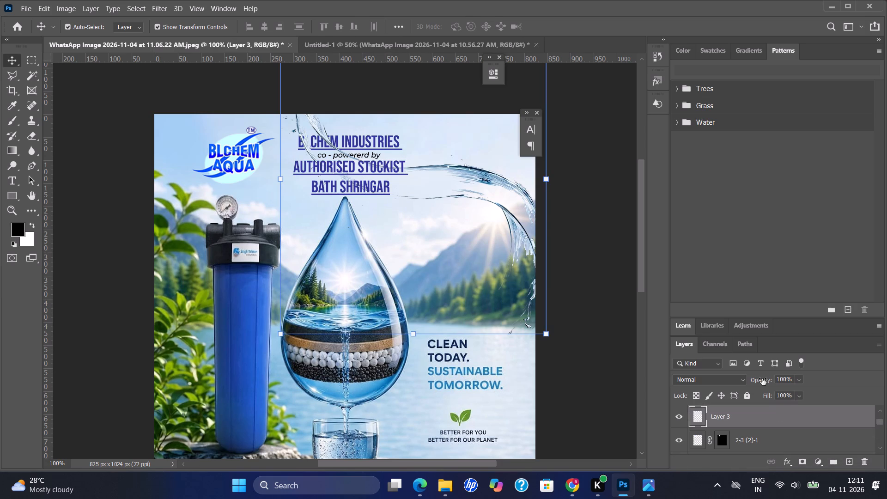
Nudge the water wave about 55 px further right behind the heading text.
key("Right")
key("Right")
key("Right")
key("Right")
key("Right")
key("Right")
key("Right")
key("Right")
key("Right")
key("Right")
key("Right")
key("Right")
key("Right")
key("Right")
key("Right")
key("Right")
key("Right")
key("Right")
key("Right")
key("Right")
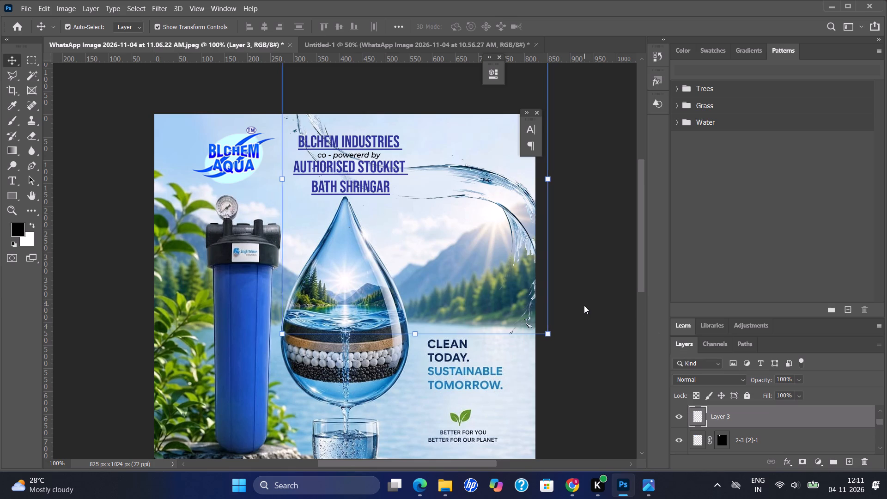
key("Right")
key("Right")
key("Right")
key("Right")
key("Right")
key("Right")
key("Right")
key("Right")
key("Right")
key("Right")
key("Right")
key("Right")
key("Right")
key("Right")
key("Right")
key("Right")
key("Right")
key("Right")
key("Right")
key("Right")
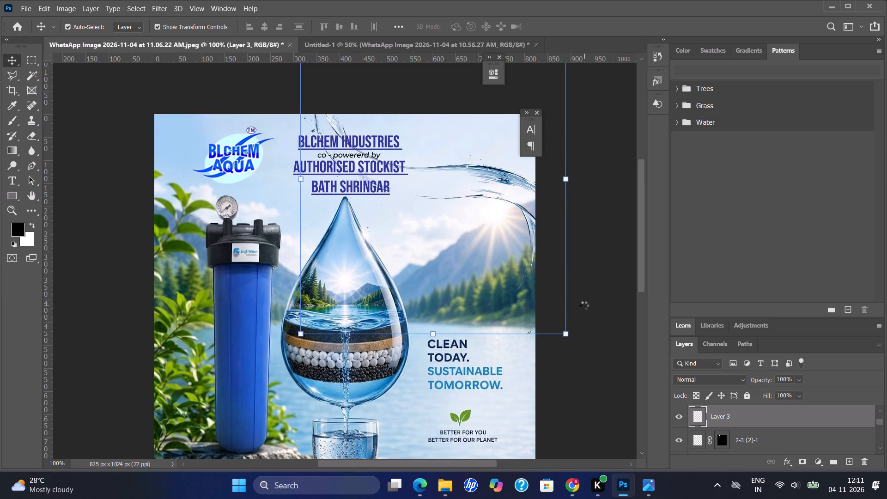
key("Right")
key("Right")
key("Right")
key("Right")
key("Right")
key("Right")
key("Right")
key("Right")
key("Right")
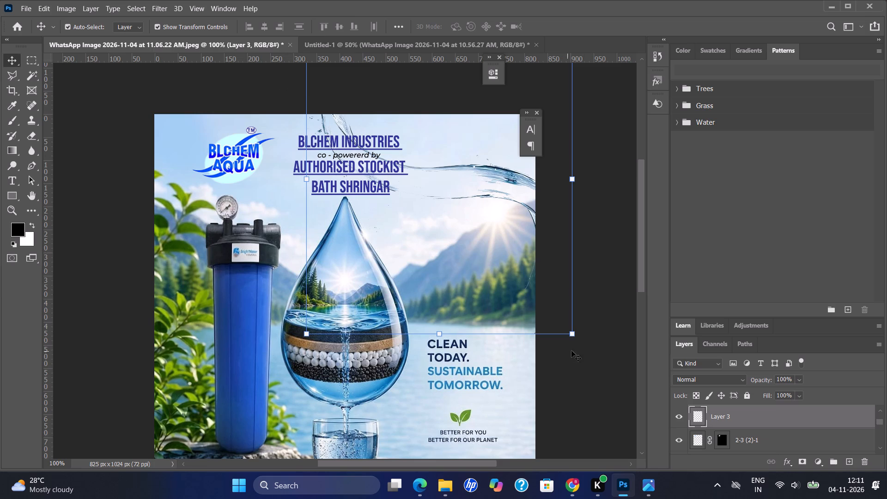
Rotate the water wave about 8° counter-clockwise and scale it to about 119% so it extends toward the logo.
left_click_drag(580, 346, 602, 323)
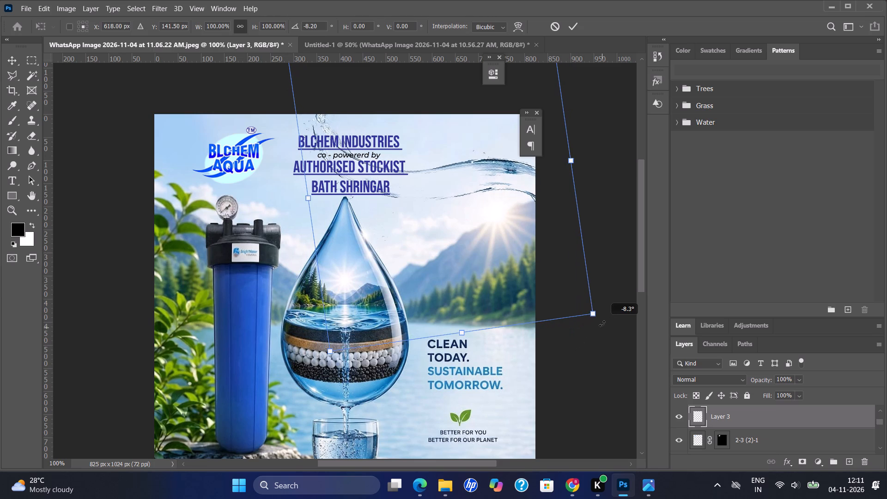
left_click_drag(602, 323, 607, 327)
left_click_drag(306, 199, 261, 207)
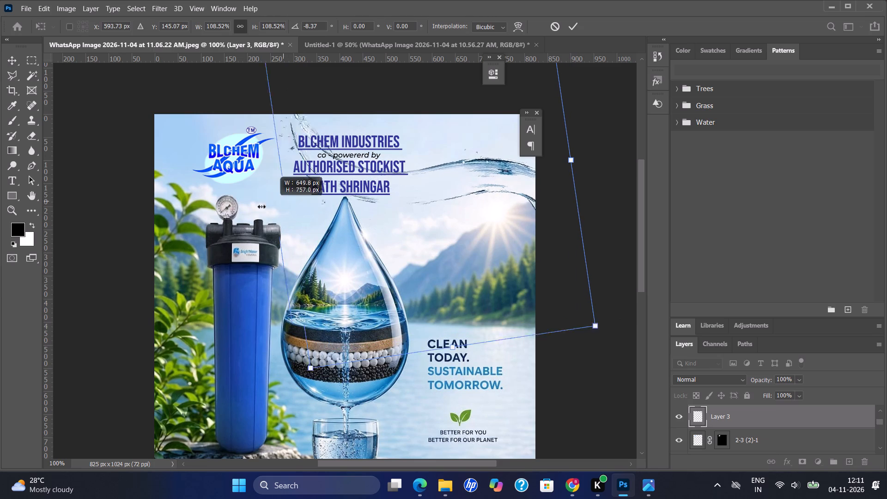
left_click_drag(261, 207, 256, 204)
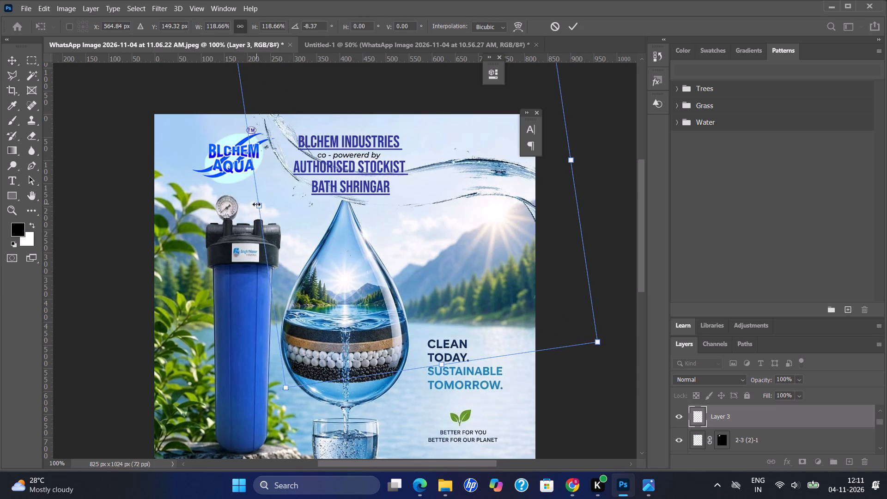
key("Return")
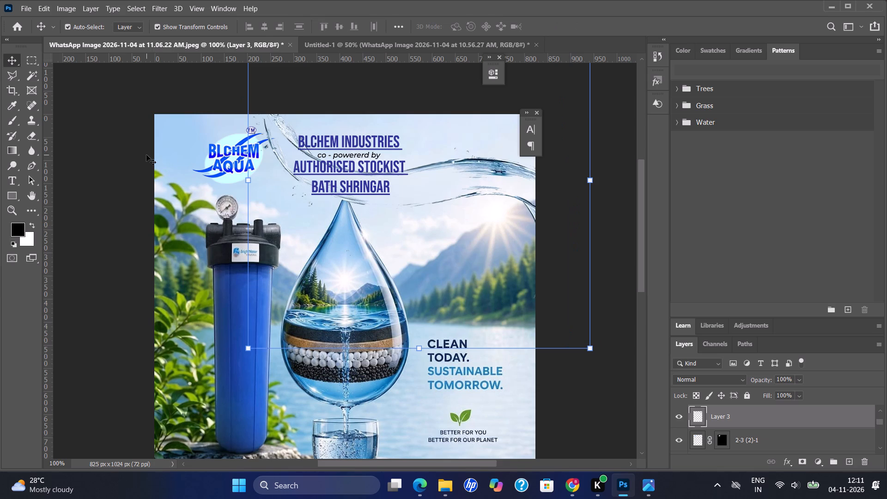
Add a layer mask to the water wave layer and brush away the wave behind the heading and near the logo.
left_click(798, 462)
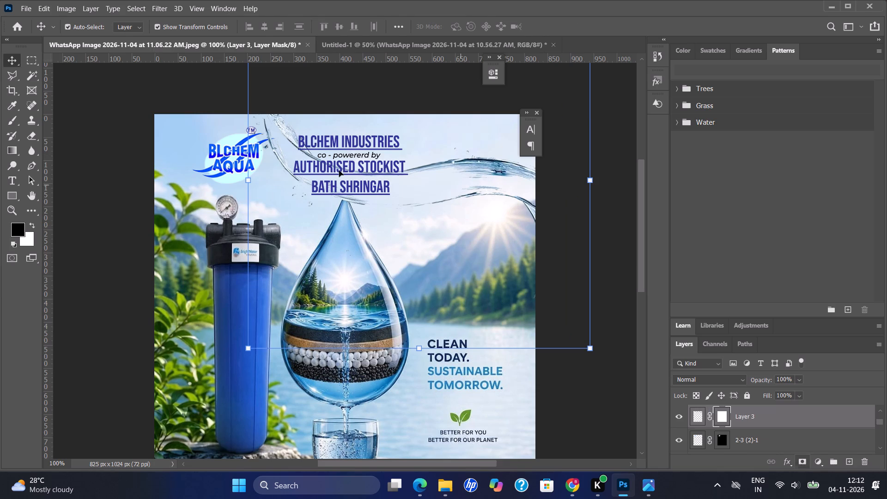
key("b")
left_click_drag(317, 152, 320, 156)
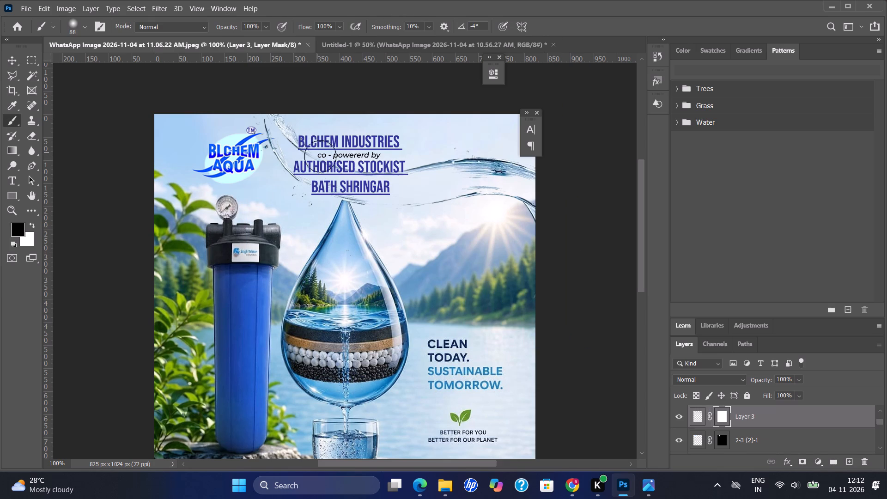
left_click_drag(320, 156, 306, 152)
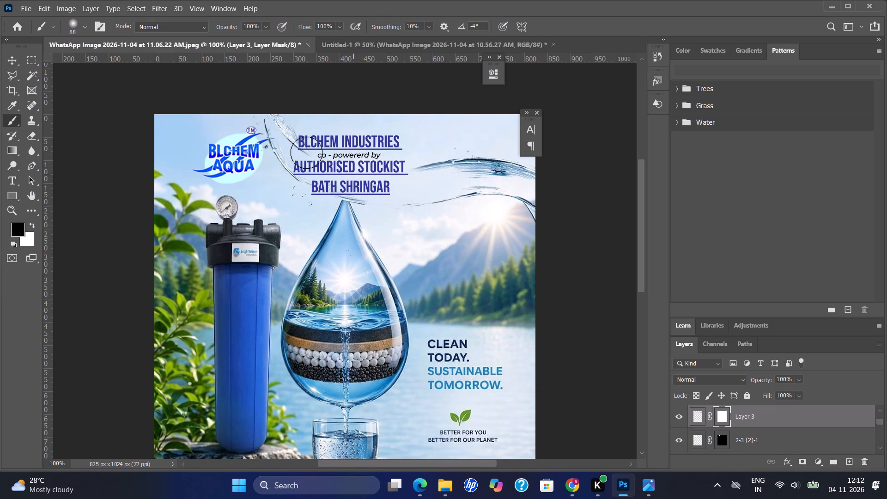
left_click_drag(306, 152, 330, 182)
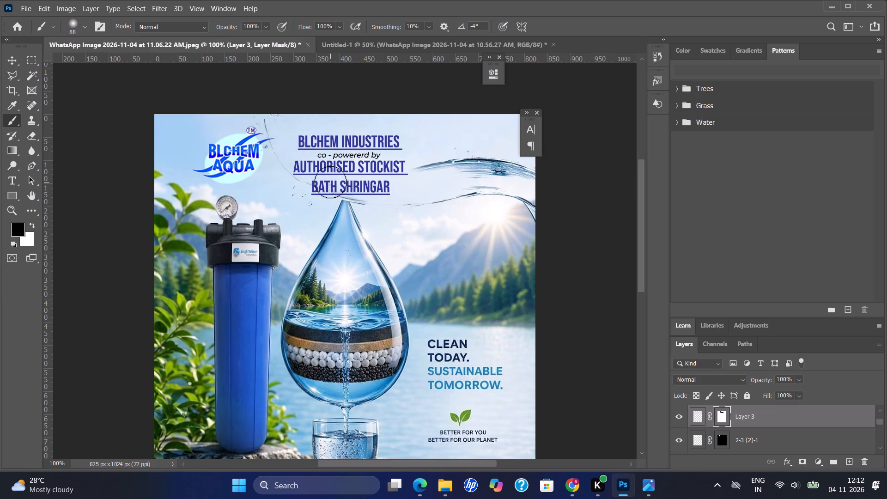
Fade the wave to the right of the heading and at the poster's edge by dabbing black on its mask.
left_click(459, 168)
left_click(487, 170)
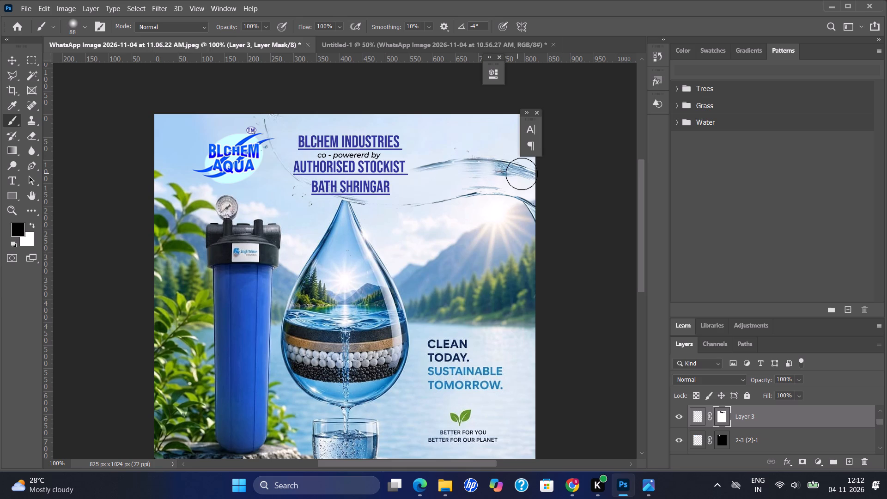
left_click(522, 174)
left_click(532, 199)
left_click(532, 209)
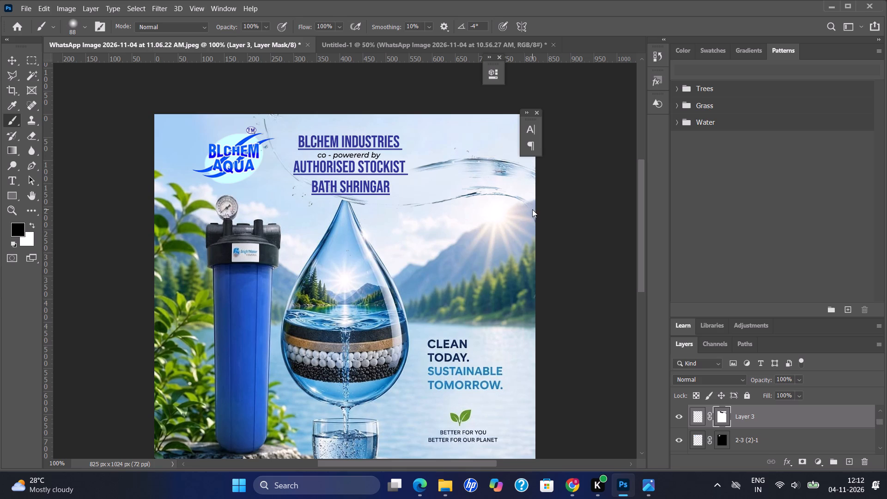
left_click(470, 188)
Nudge the location text beside the second pin icon in the footer 3 px left.
key("ctrl+minus")
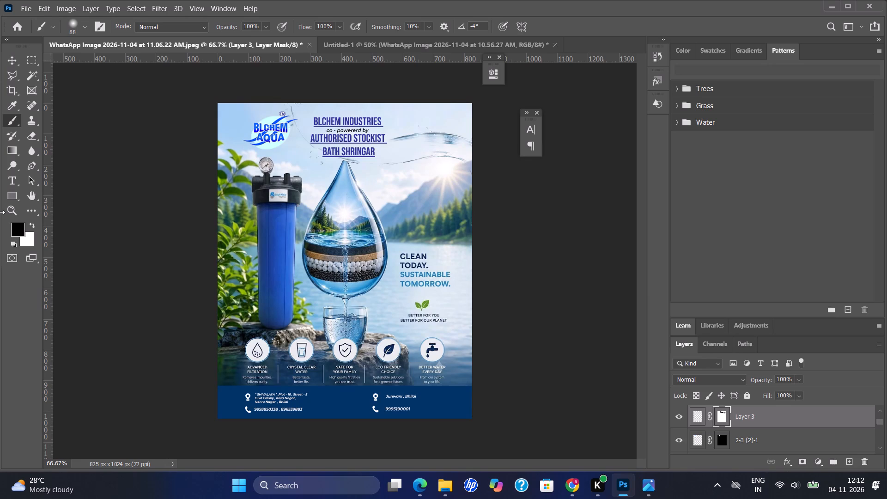
key("v")
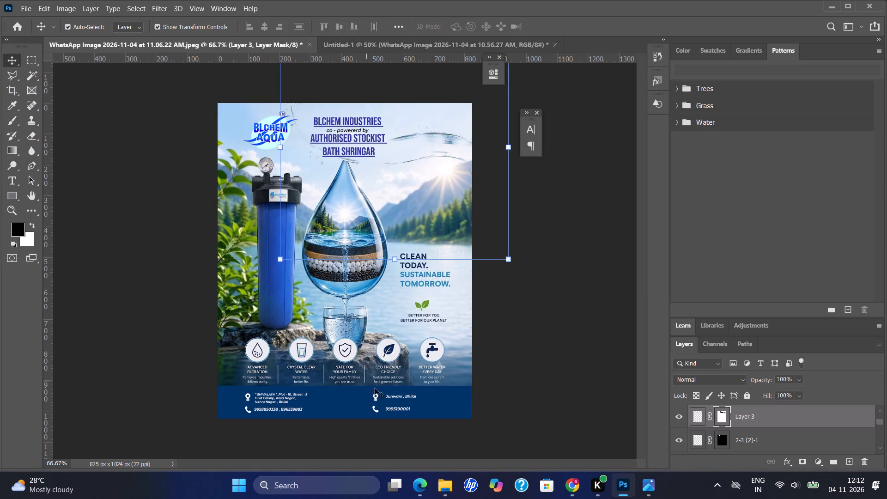
left_click(392, 395)
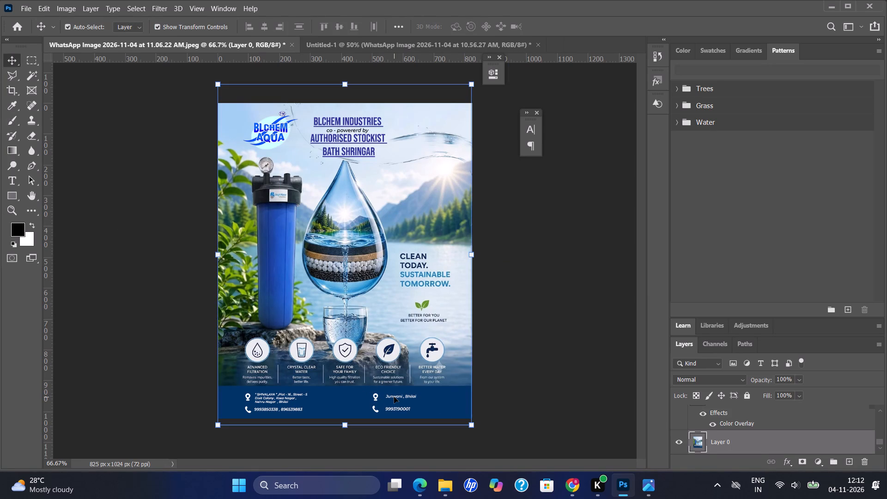
left_click(394, 397)
key("Left")
key("Left")
key("Left")
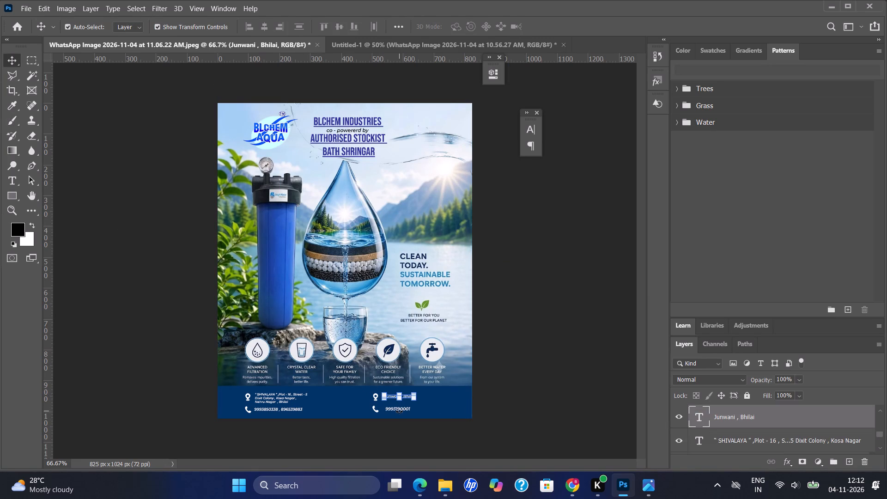
left_click(399, 412)
key("Return")
left_click(416, 424)
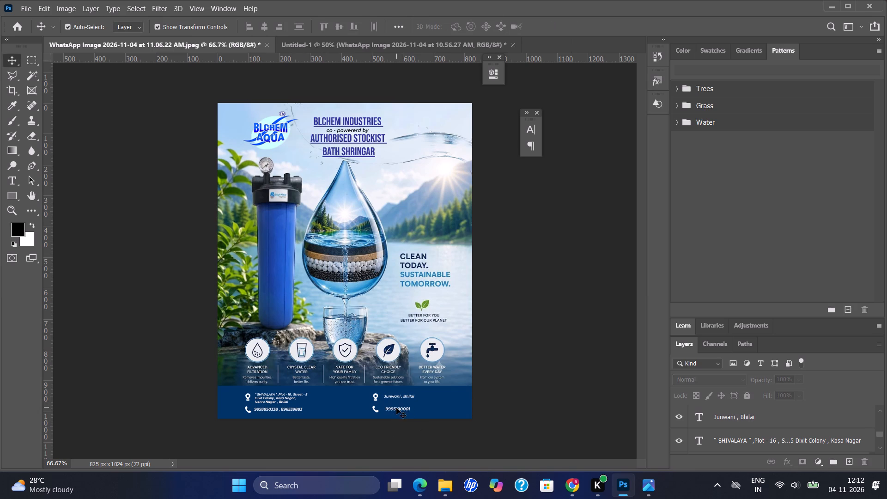
Nudge the phone number below the second location a net 3 px left to align it with the text above.
left_click(396, 409)
key("Left")
key("Left")
key("Left")
key("Left")
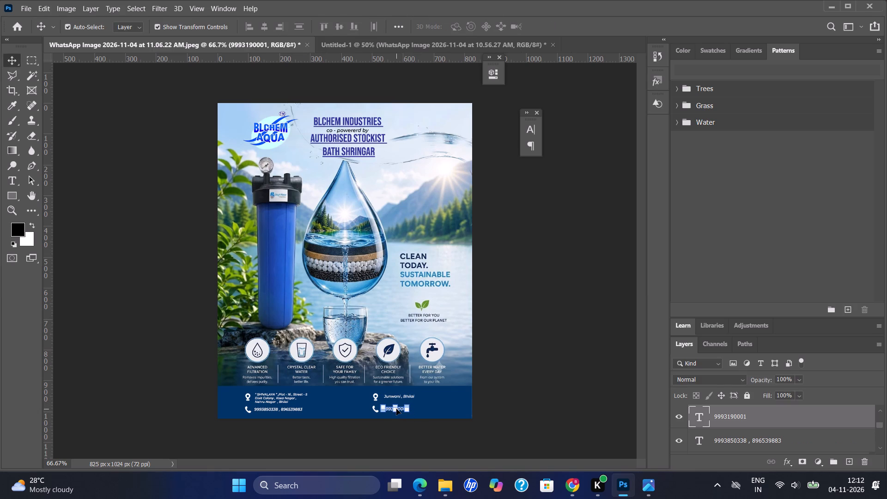
key("Right")
left_click(379, 427)
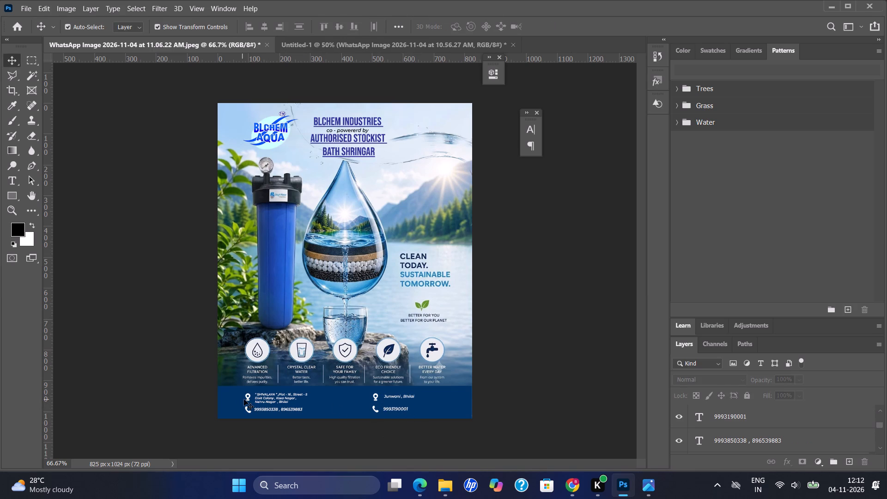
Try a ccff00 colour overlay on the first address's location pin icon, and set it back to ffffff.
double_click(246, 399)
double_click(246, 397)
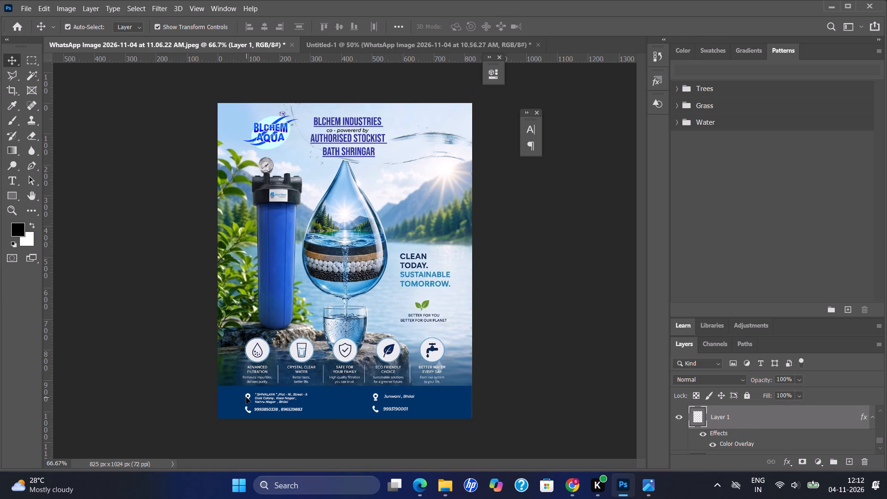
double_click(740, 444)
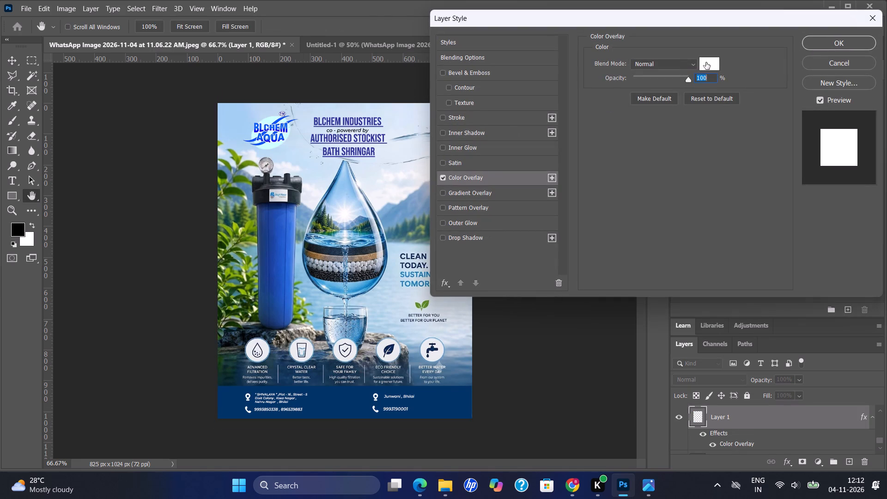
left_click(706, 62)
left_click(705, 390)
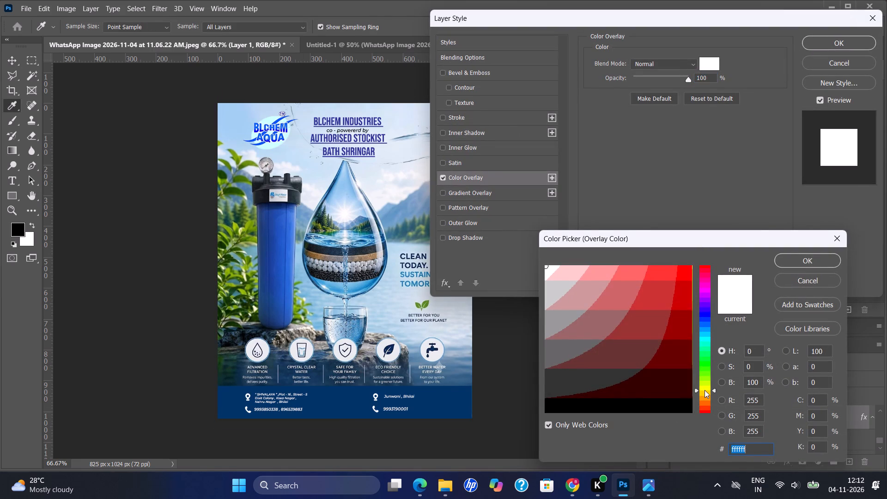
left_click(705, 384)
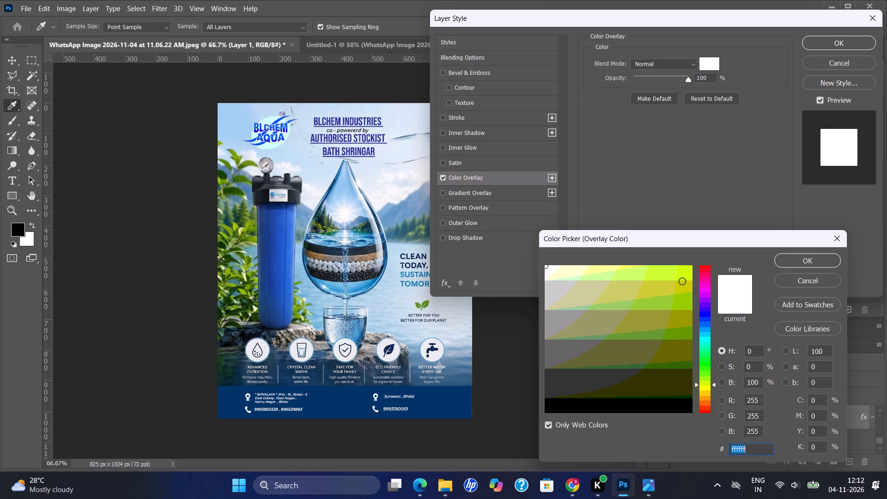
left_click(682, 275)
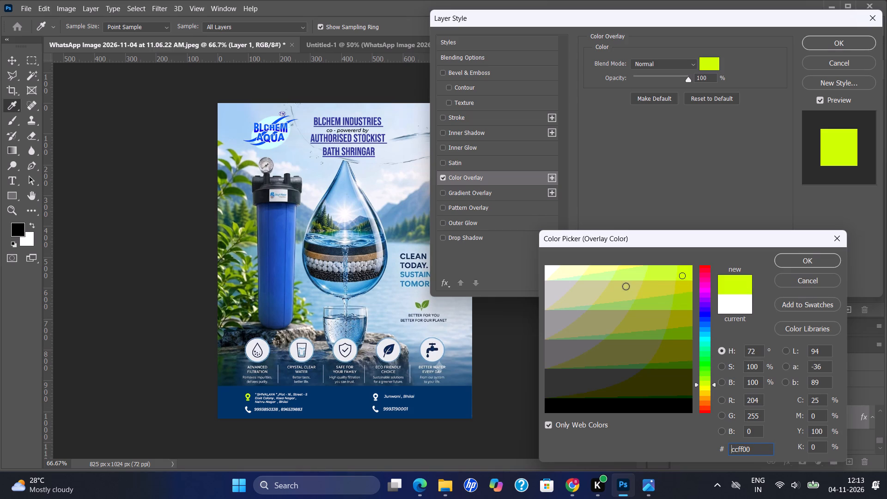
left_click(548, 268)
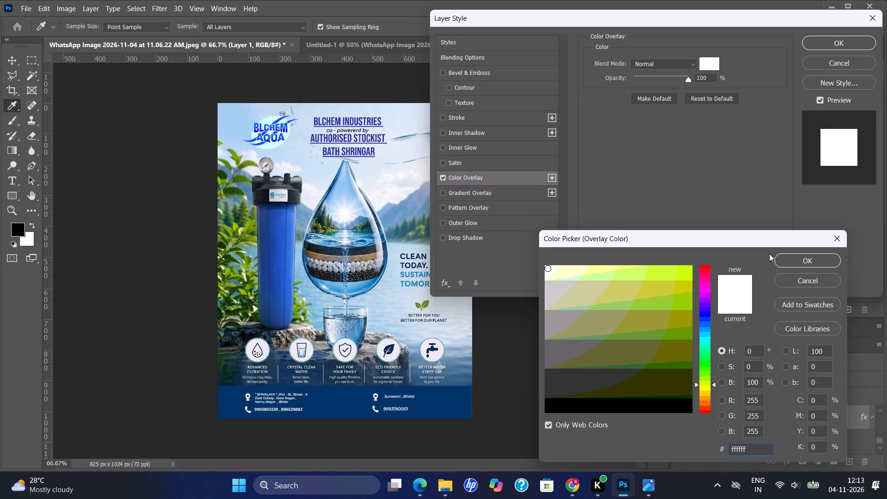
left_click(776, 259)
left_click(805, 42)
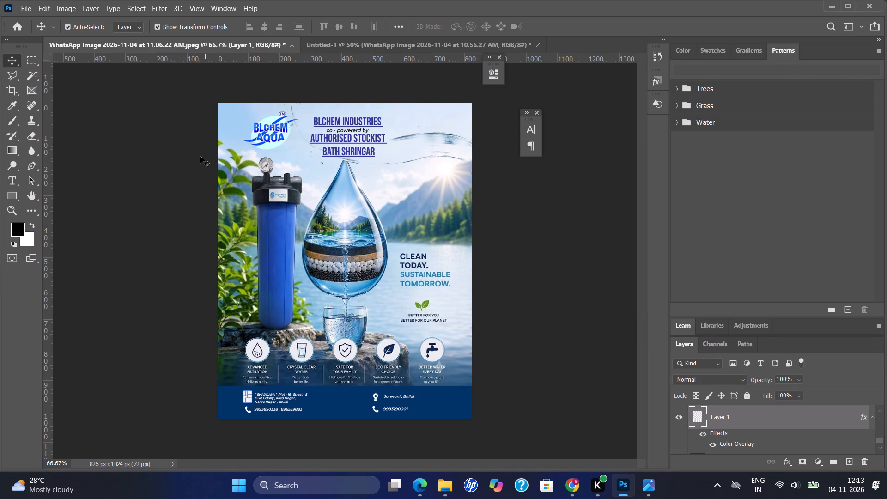
Add a layer mask to the background image layer, Layer 0.
left_click(334, 223)
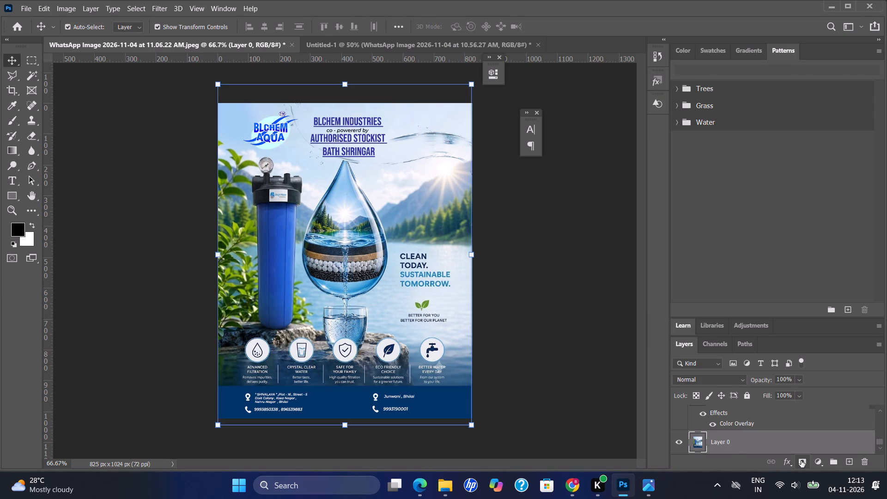
left_click(801, 461)
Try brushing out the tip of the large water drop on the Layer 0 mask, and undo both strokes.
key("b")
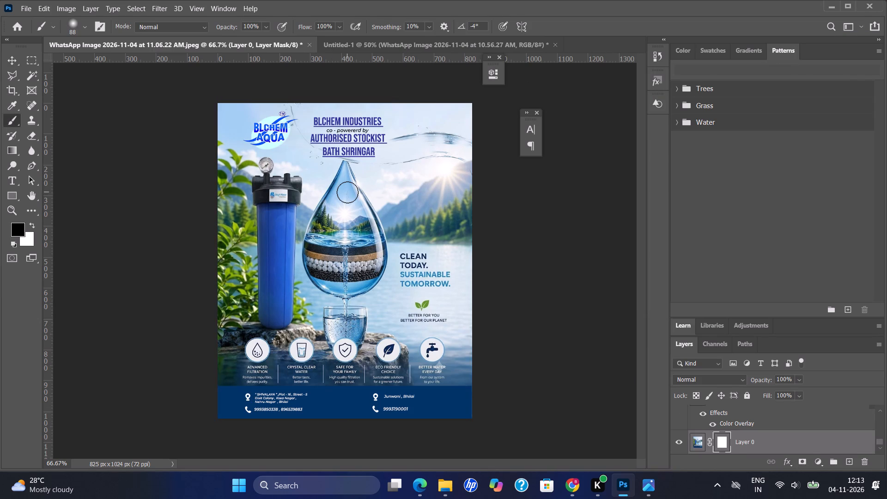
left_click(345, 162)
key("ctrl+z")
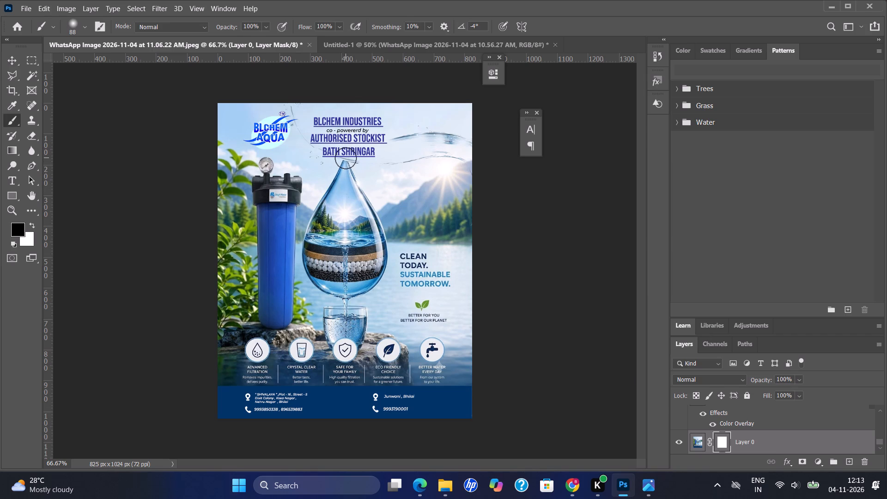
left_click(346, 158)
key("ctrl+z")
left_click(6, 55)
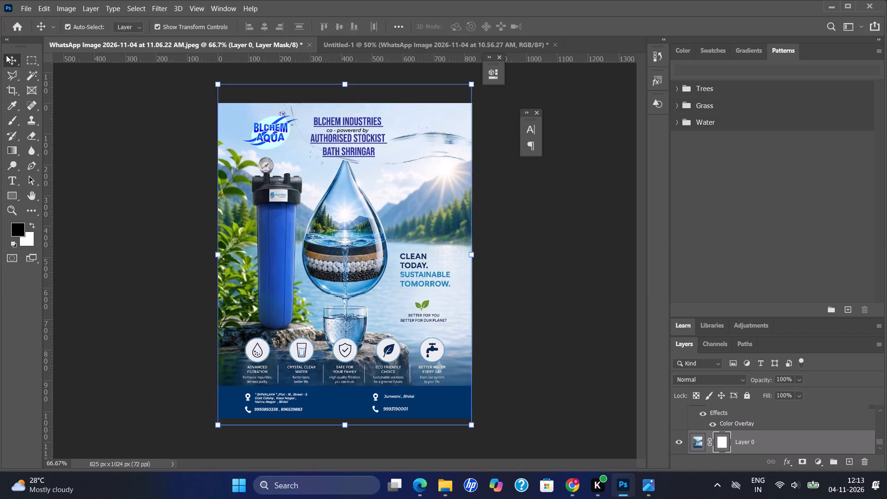
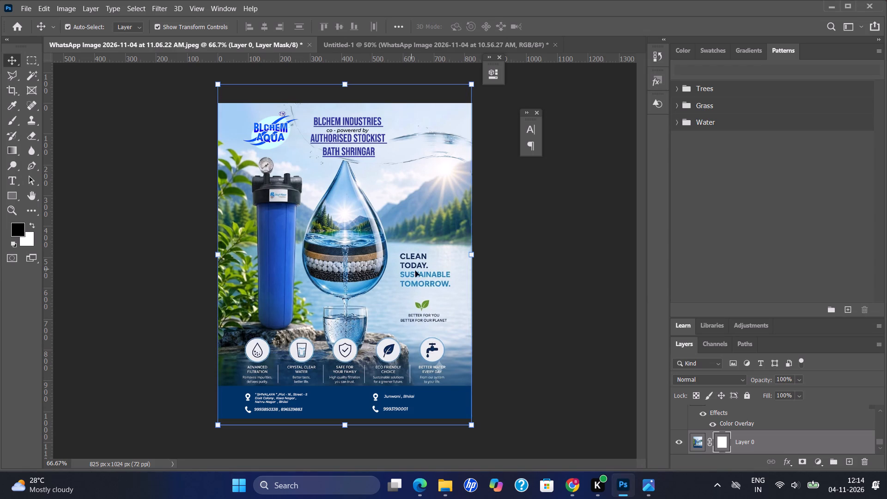
Open the photo "WhatsApp Image 2026-11-04 at 10.56.27 AM.jpeg" from the Downloads folder and examine the blue filter housing.
left_click(453, 481)
left_click(57, 201)
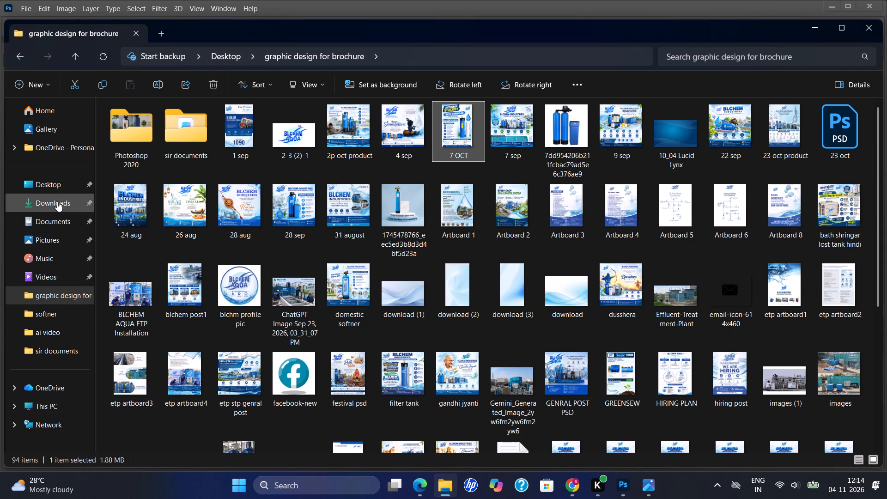
double_click(195, 158)
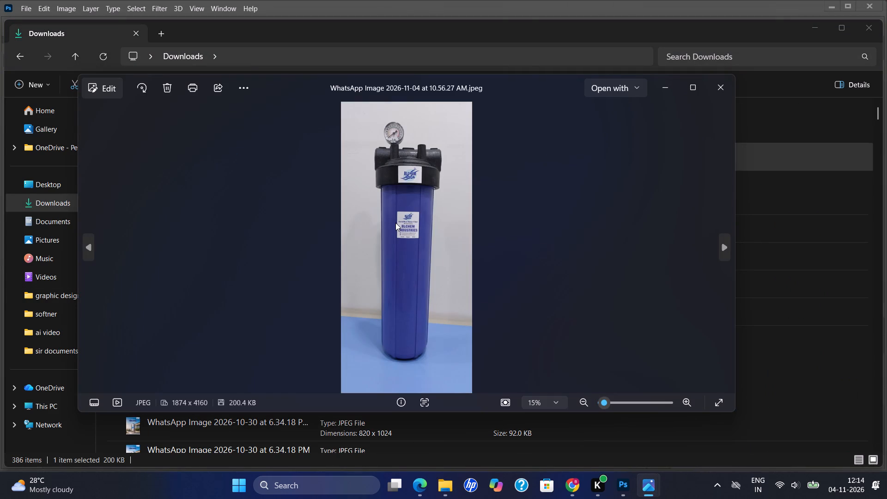
scroll(432, 297, "down", 1)
left_click_drag(717, 85, 679, 423)
Switch to Chrome with the Pinterest page of the dynamic water wave image.
left_click(576, 487)
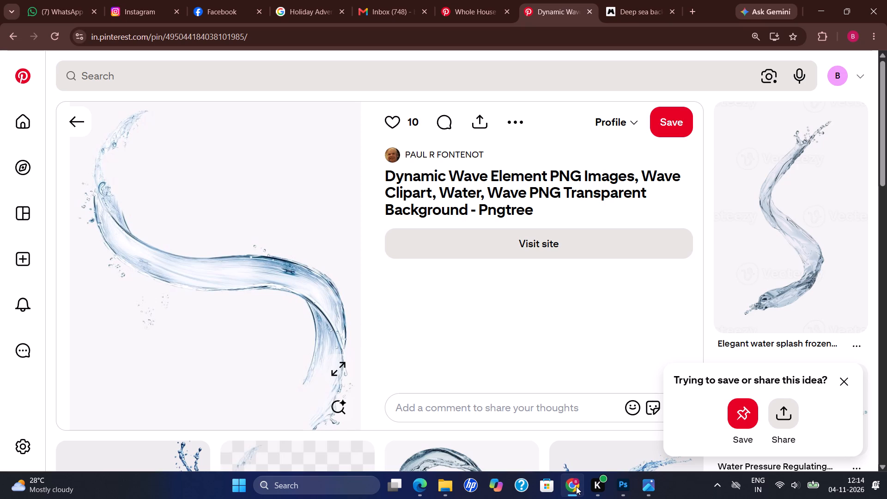